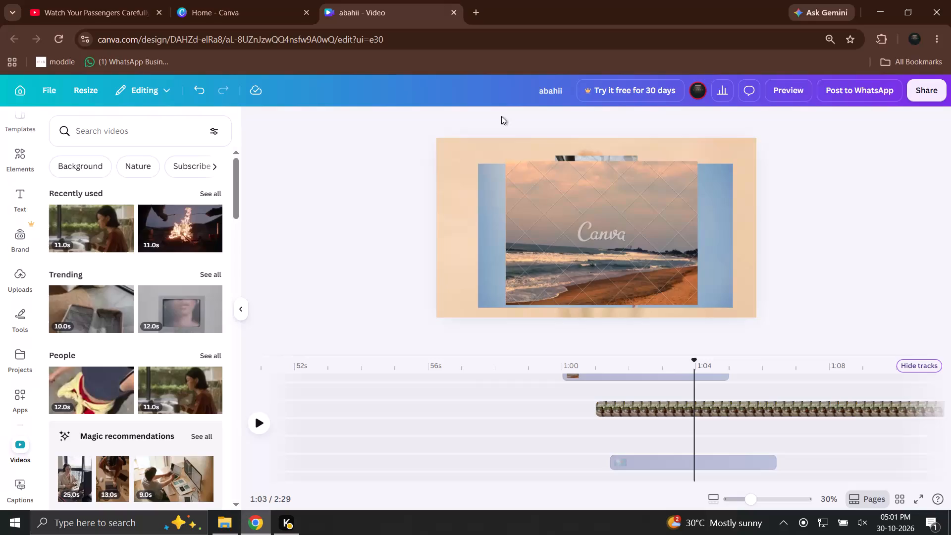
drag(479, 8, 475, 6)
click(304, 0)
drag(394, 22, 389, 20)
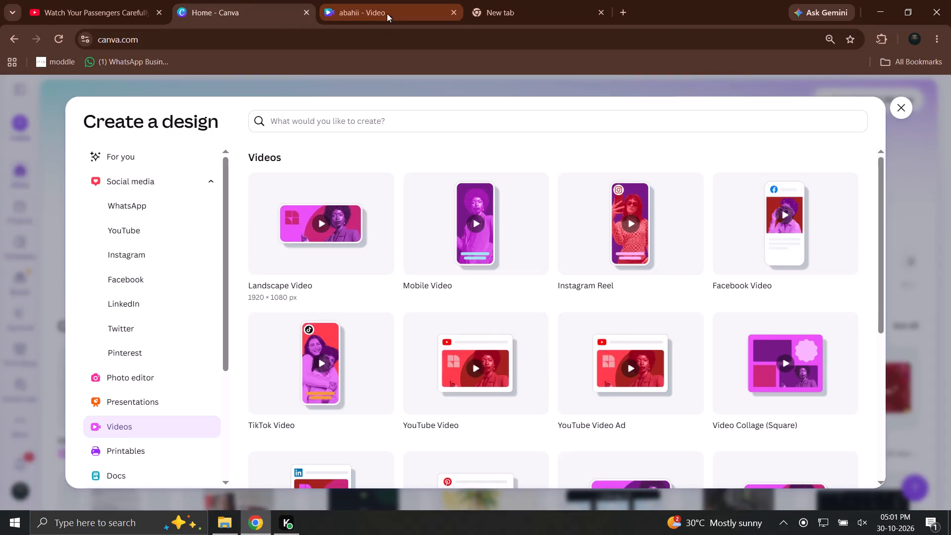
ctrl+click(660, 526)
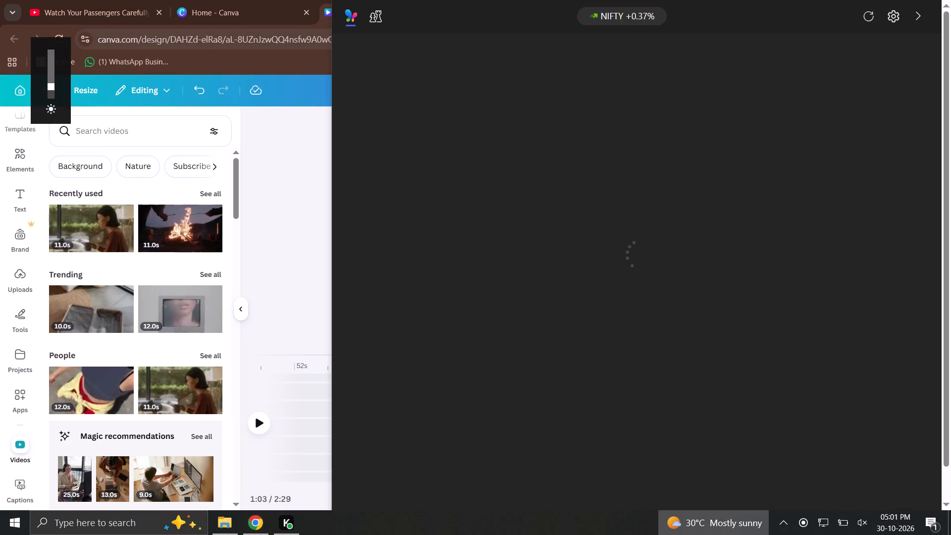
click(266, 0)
Scrub the abahii video's timeline back to an earlier section and play it in the preview.
click(387, 0)
click(394, 295)
drag(557, 367, 526, 362)
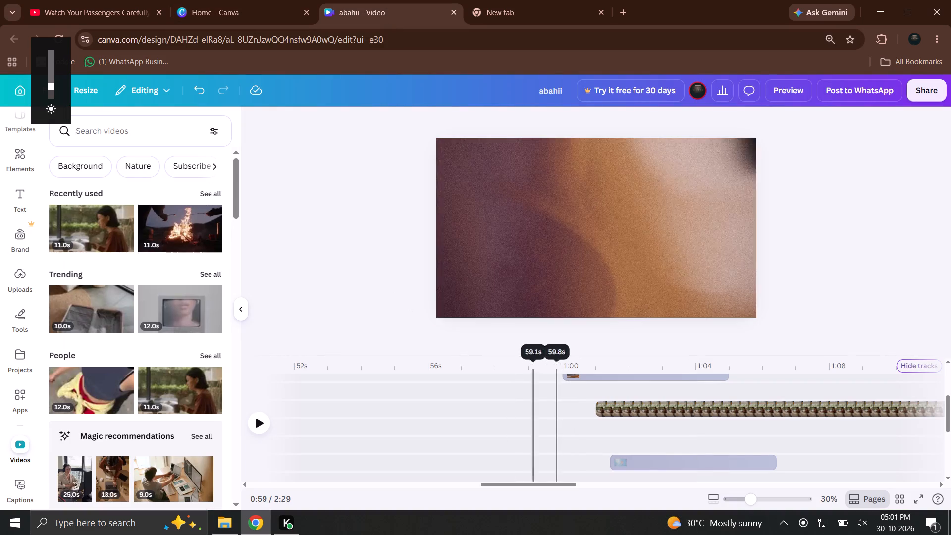
drag(526, 362, 264, 362)
click(249, 419)
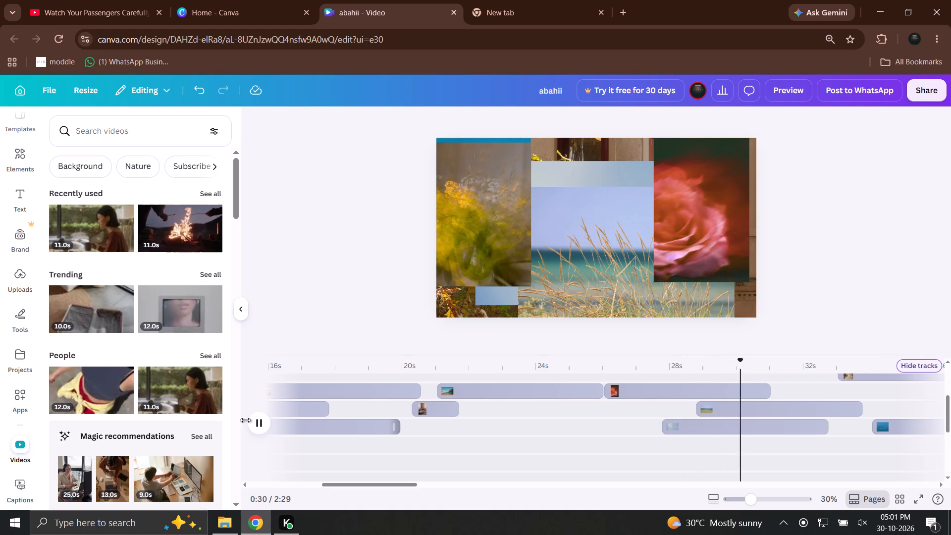
Play the abahii video from 0.0 s, and again from about 7.7 s, to review its image sequence.
click(280, 372)
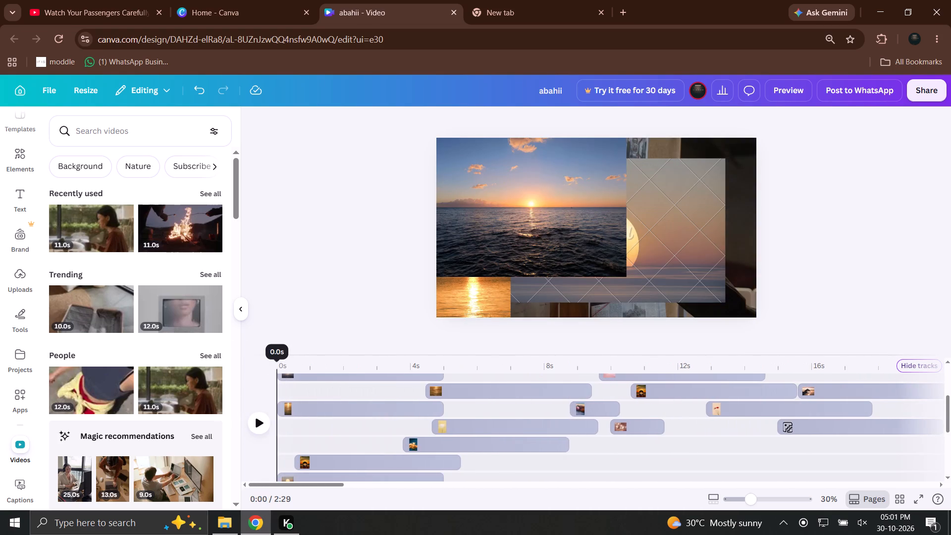
click(249, 431)
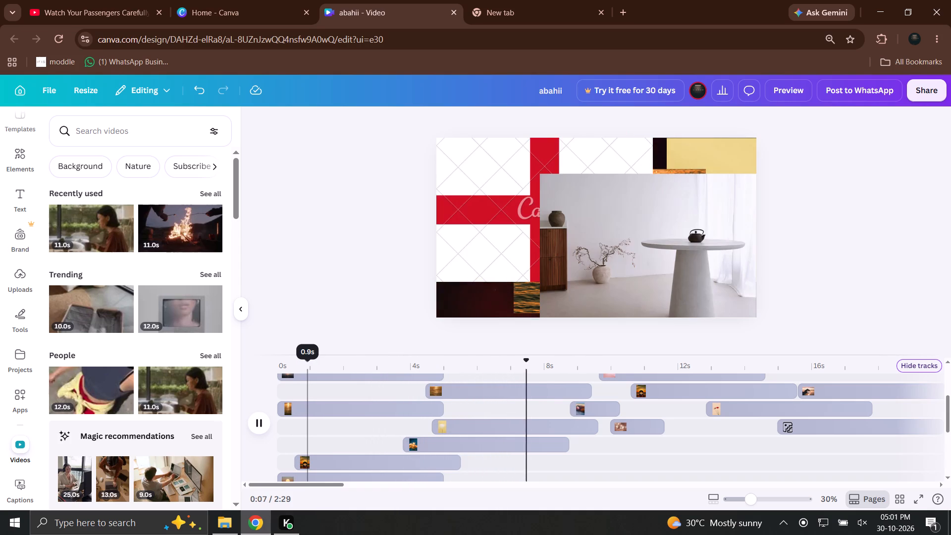
click(281, 368)
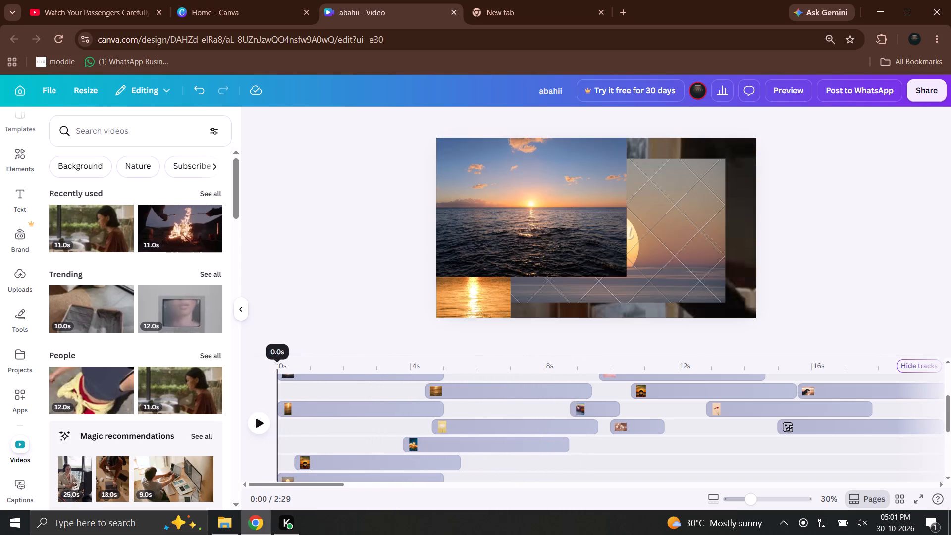
click(270, 416)
click(257, 422)
click(257, 422)
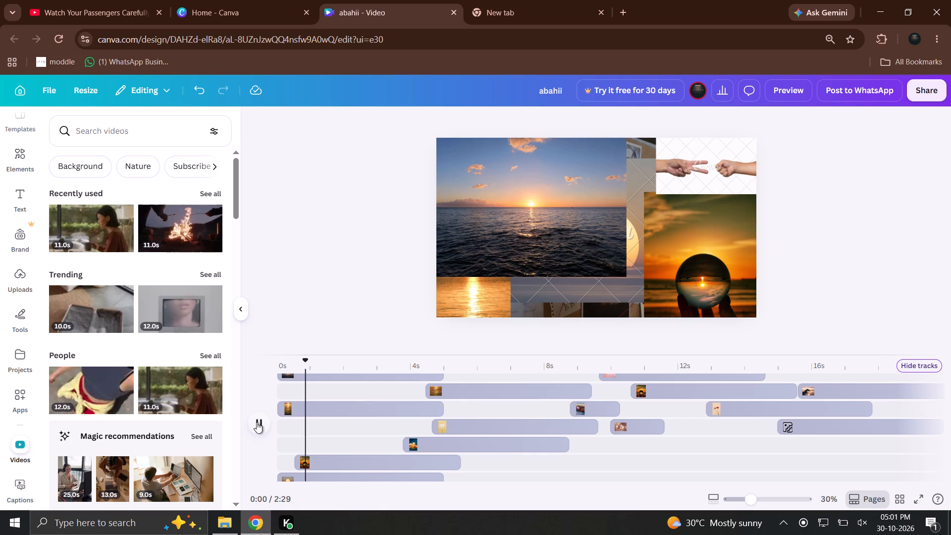
click(257, 422)
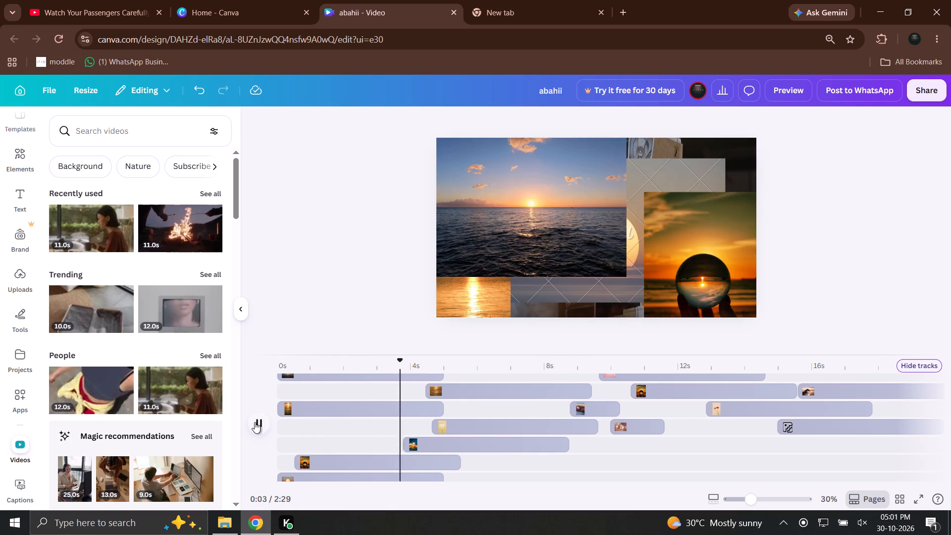
drag(296, 364, 538, 354)
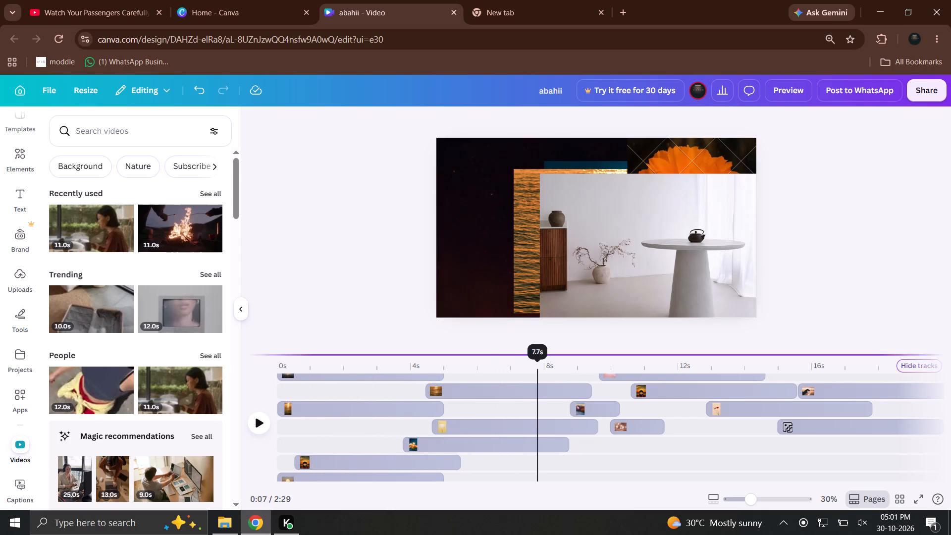
click(263, 428)
click(263, 428)
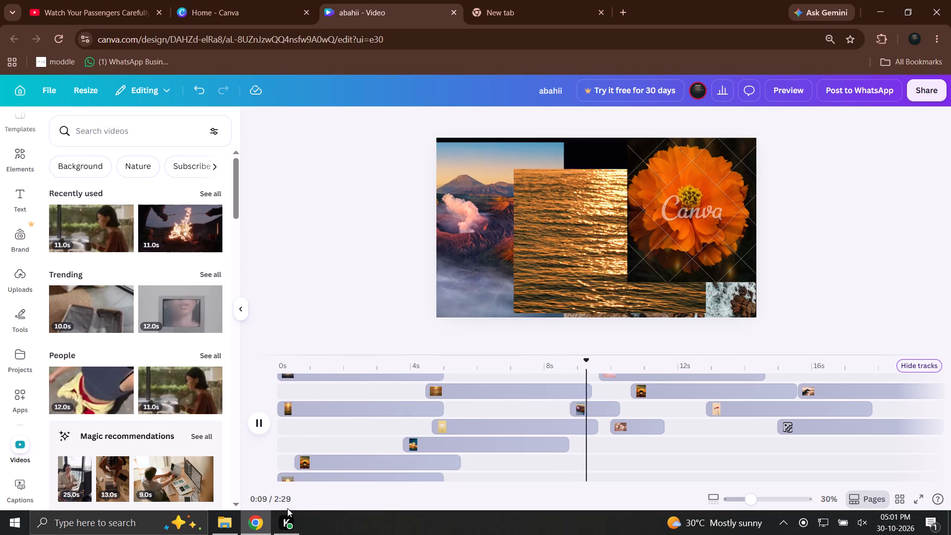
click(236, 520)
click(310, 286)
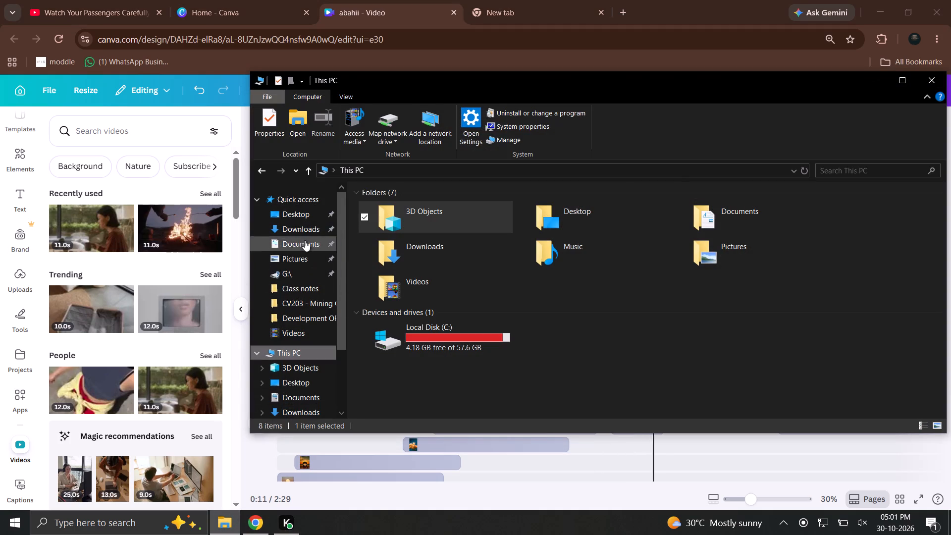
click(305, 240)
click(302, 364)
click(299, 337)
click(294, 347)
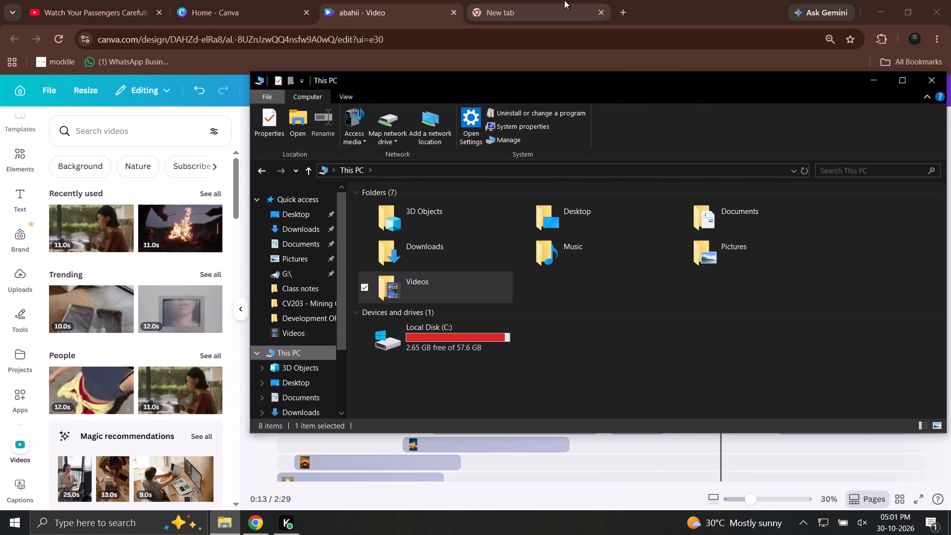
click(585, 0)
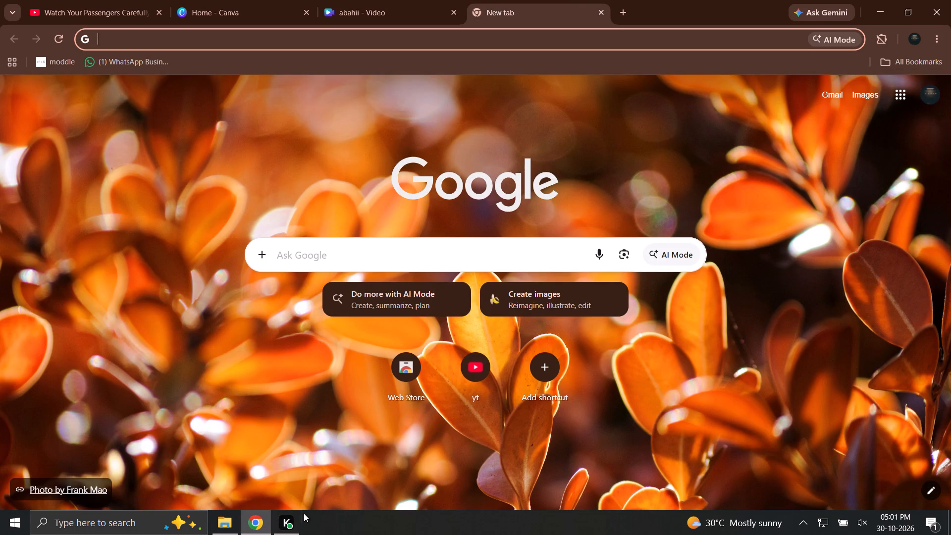
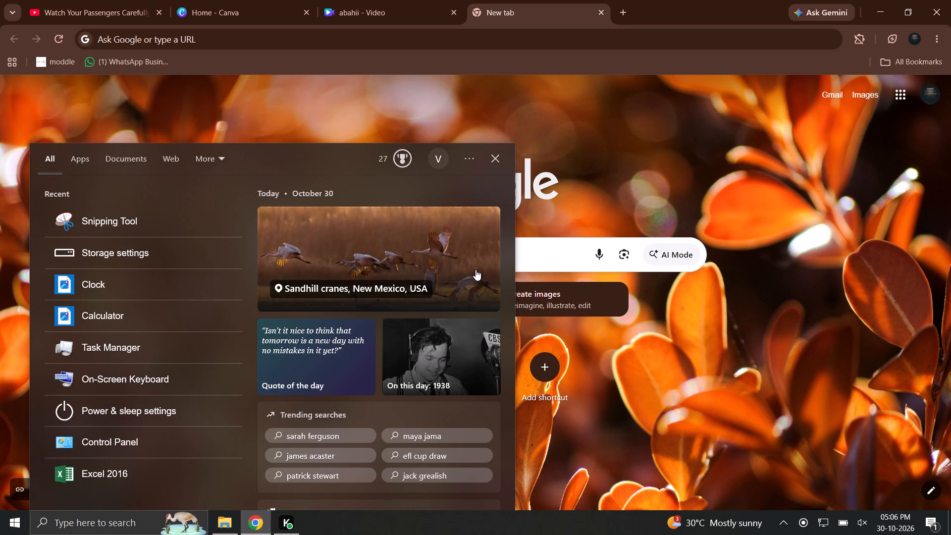
Switch back to the abahii video design and play it from the beginning.
click(254, 0)
click(343, 0)
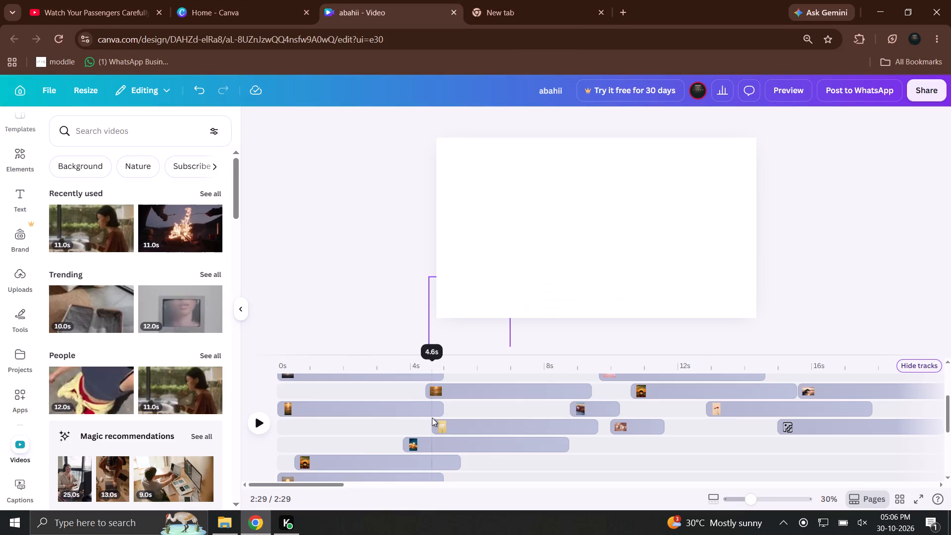
drag(265, 438, 265, 431)
click(258, 421)
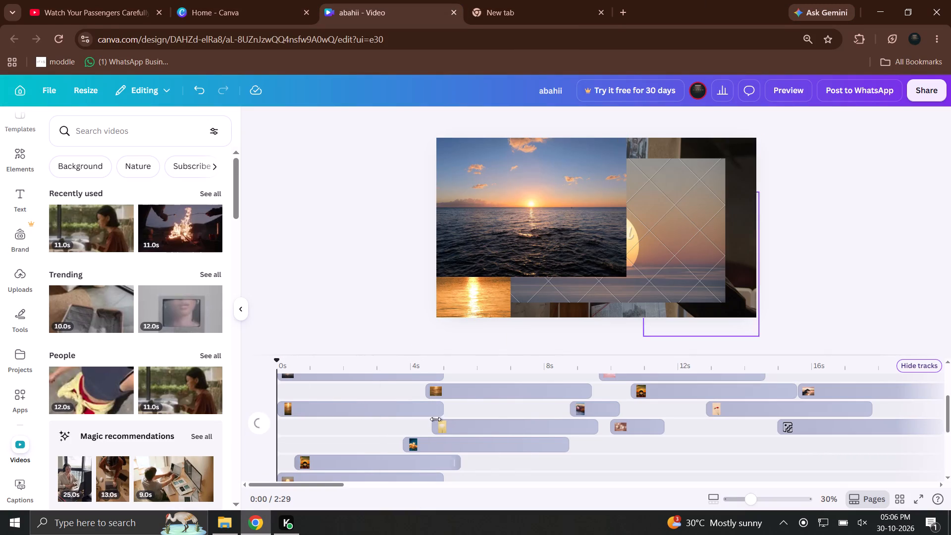
Skip ahead in the abahii timeline to 8.5 s, then to 10.9 s, and resume playback from there.
click(563, 361)
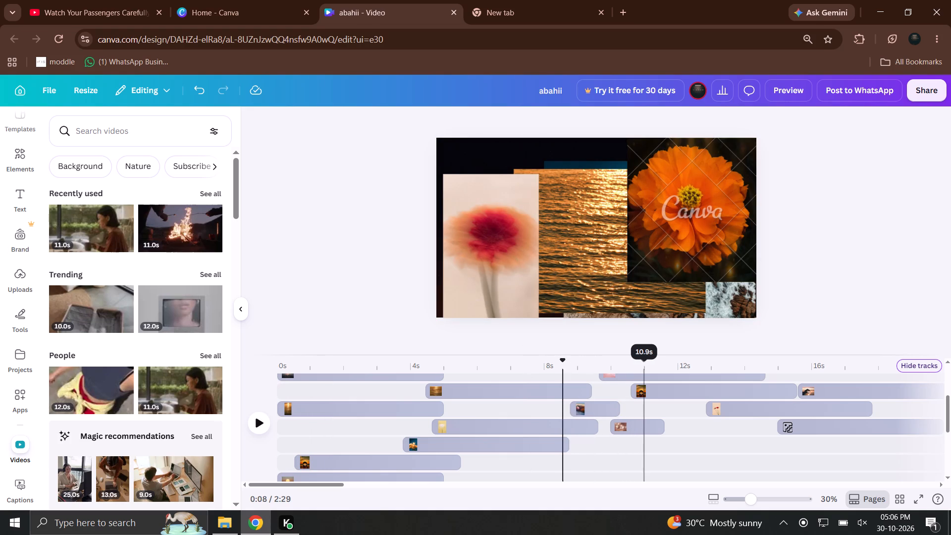
click(645, 363)
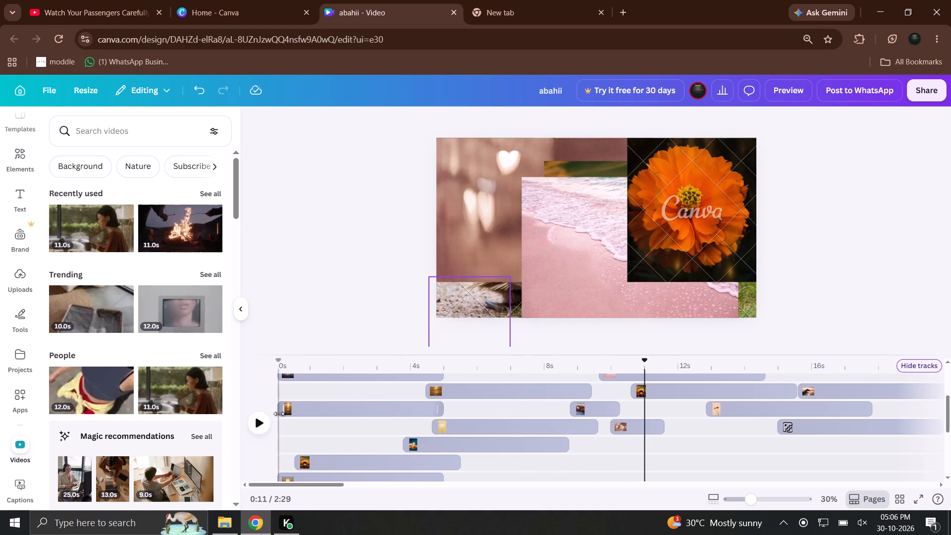
click(251, 417)
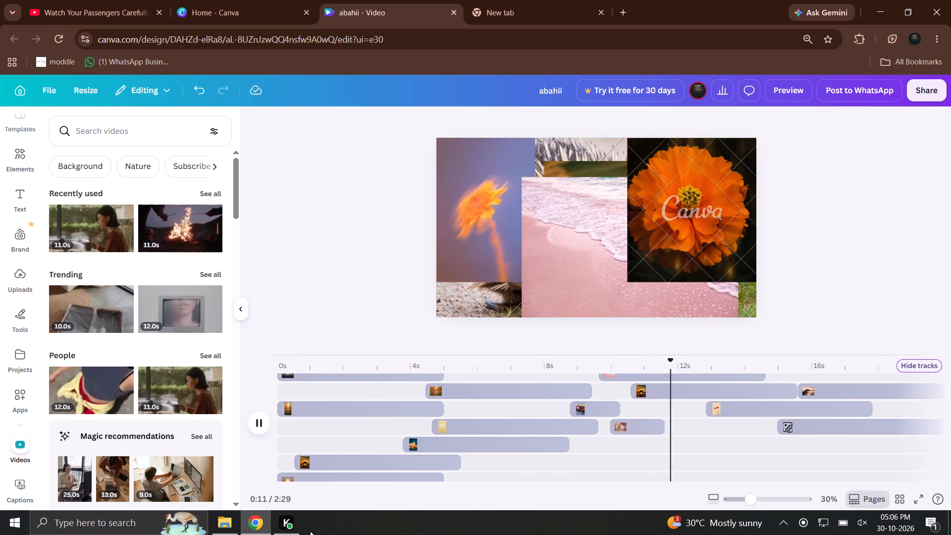
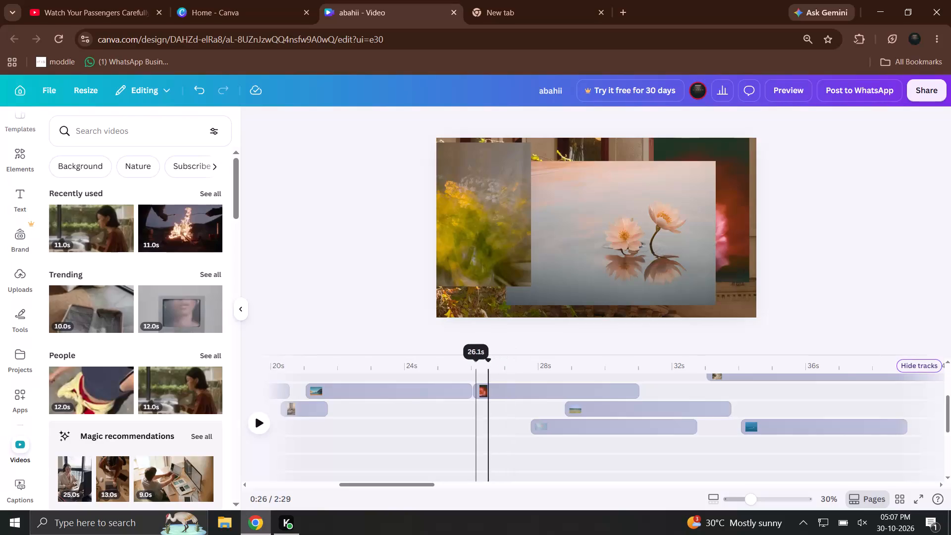
Go back to about 19 s in the timeline and play the collage video from there.
click(270, 370)
click(264, 415)
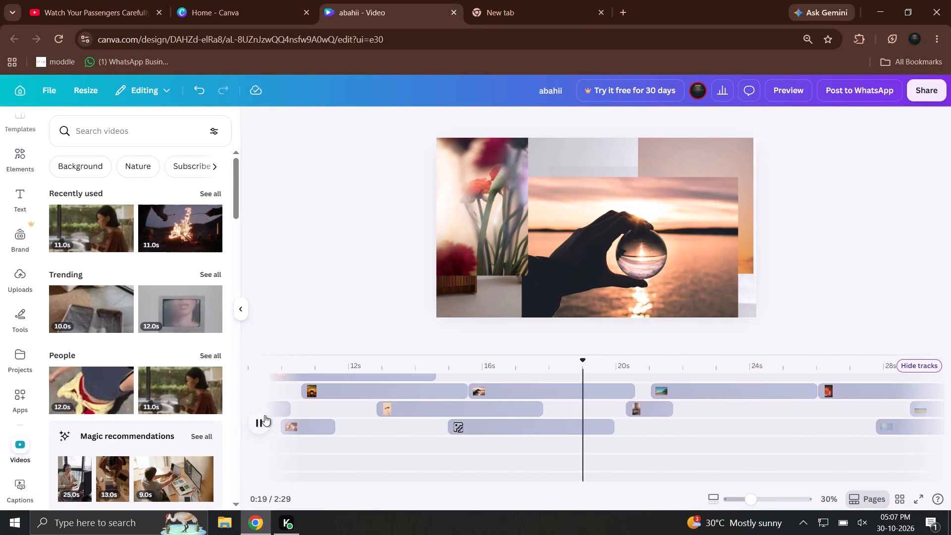
Reposition the collage photos around 20 s: shift the sunset glass-ball photo toward the page's left side and the pumpkin photo slightly lower.
click(596, 222)
drag(596, 243, 533, 246)
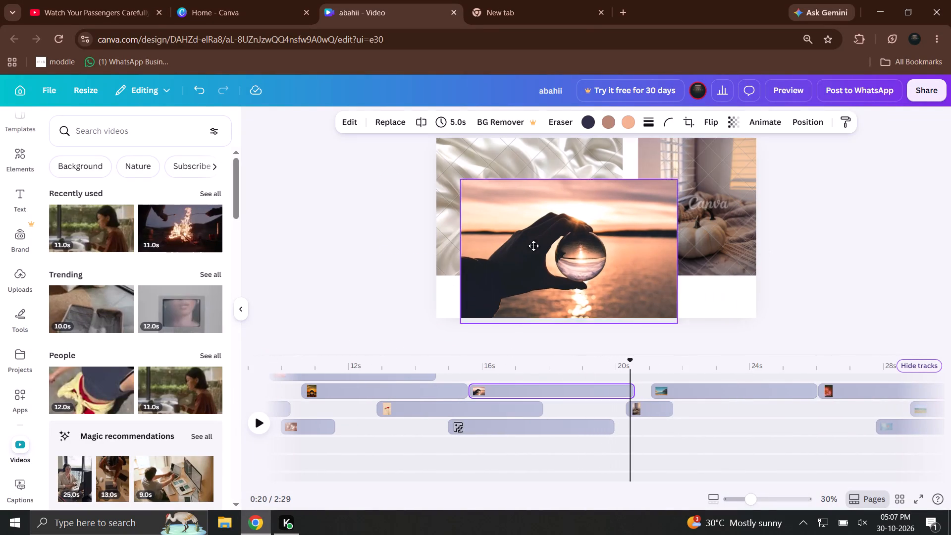
drag(533, 246, 512, 250)
drag(706, 237, 698, 278)
drag(744, 245, 752, 252)
Play the collage onward from about 20 s, pausing briefly along the way, and stop it at about 32 s.
click(267, 428)
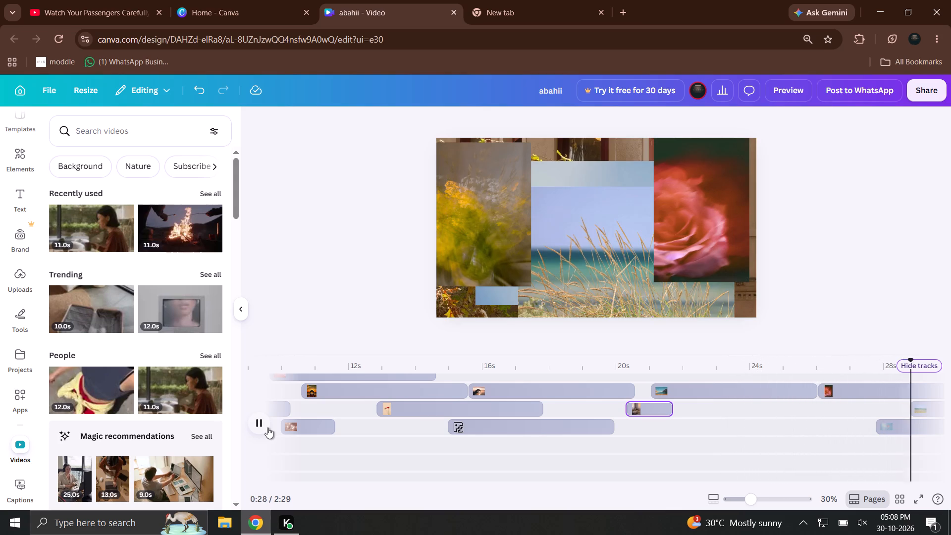
click(267, 428)
click(267, 428)
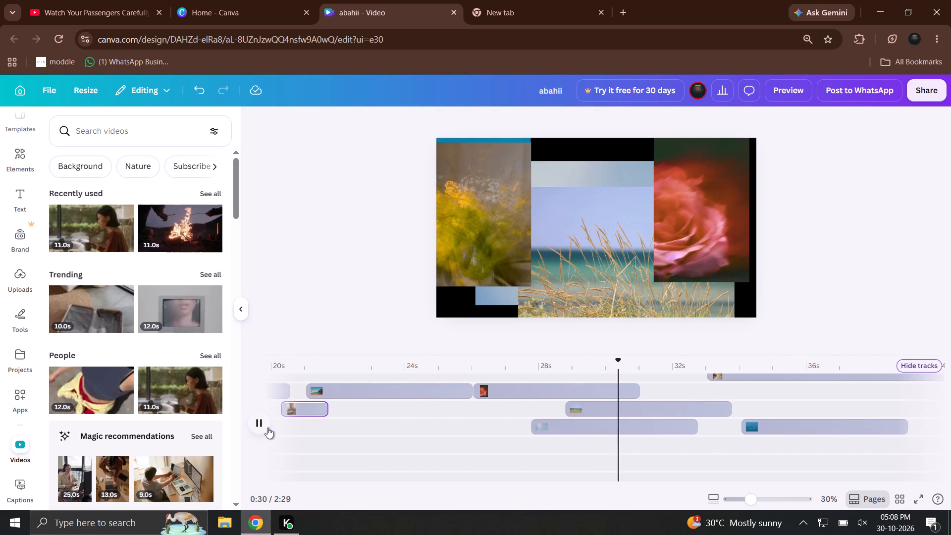
click(267, 428)
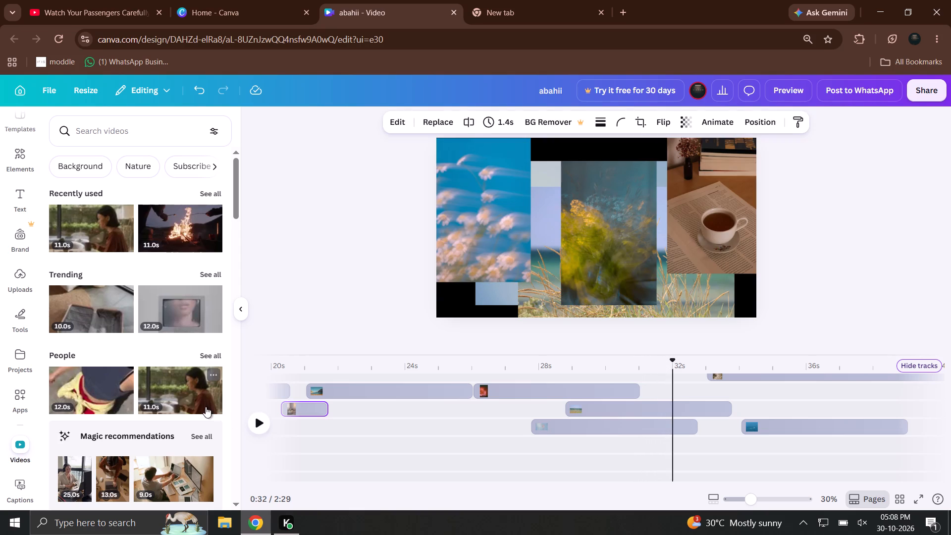
Add the 11.0 s People video of the woman at a laptop to an empty lower track, starting at about 25 s.
drag(206, 407, 504, 471)
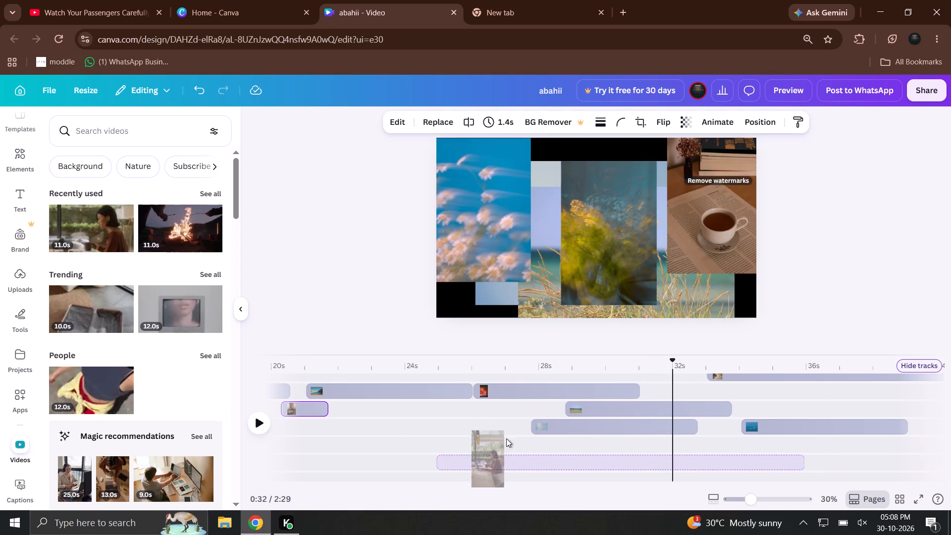
Play the added laptop video's section from about 25 s, pause at about 27 s, and resume playback.
drag(497, 368, 460, 373)
click(264, 423)
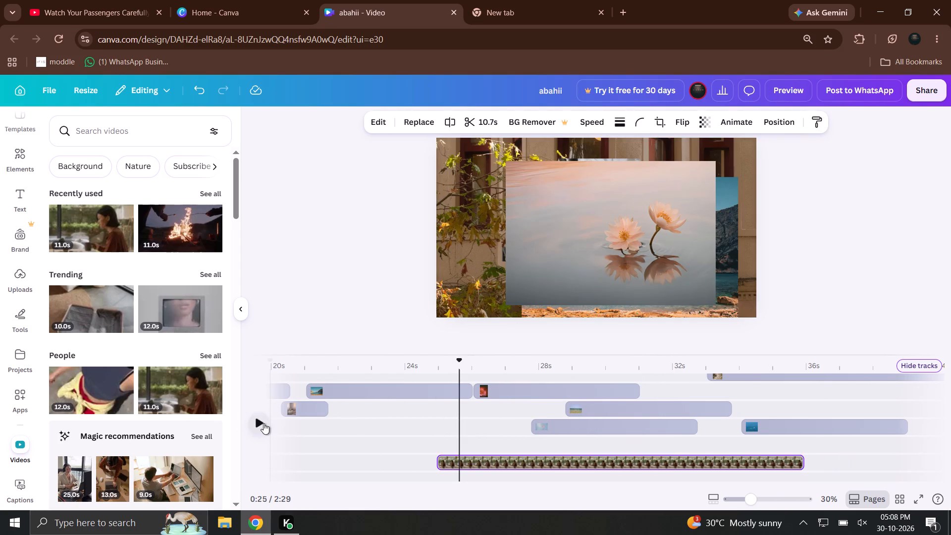
click(264, 423)
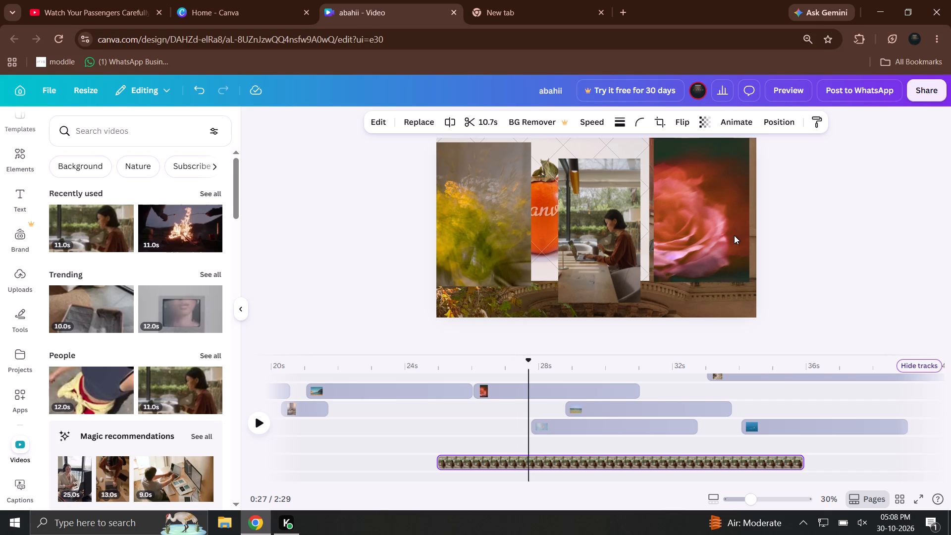
key(space)
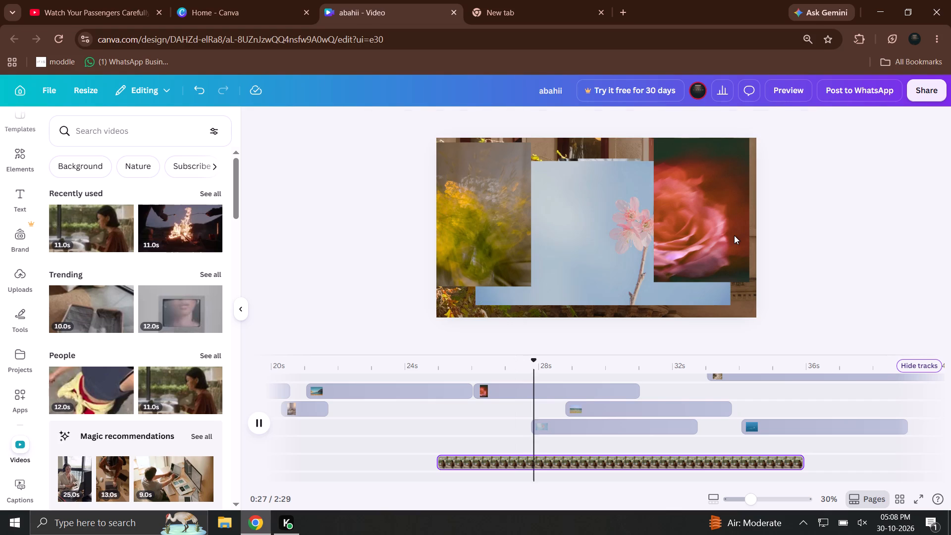
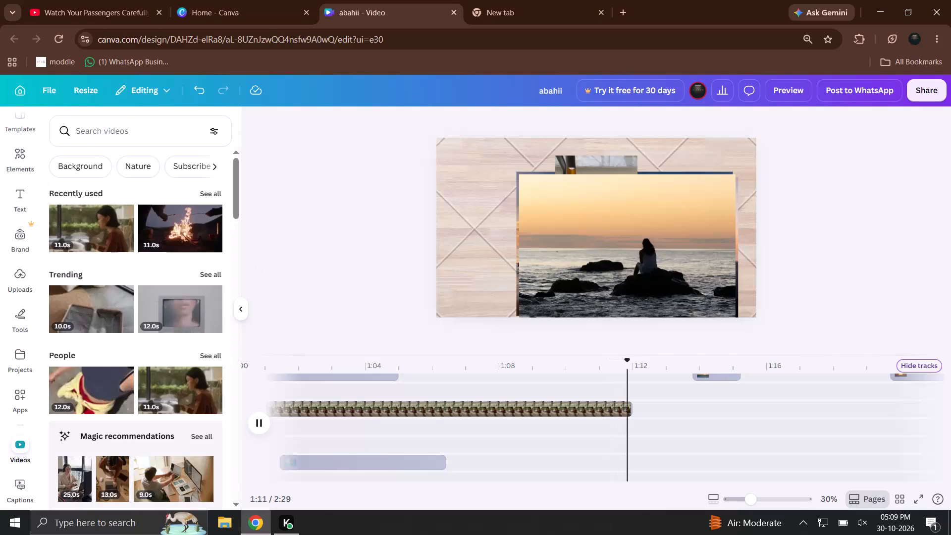
Replay the section from about 1:01, jump back through the timeline to about 27 s, and play the collage from there.
click(289, 370)
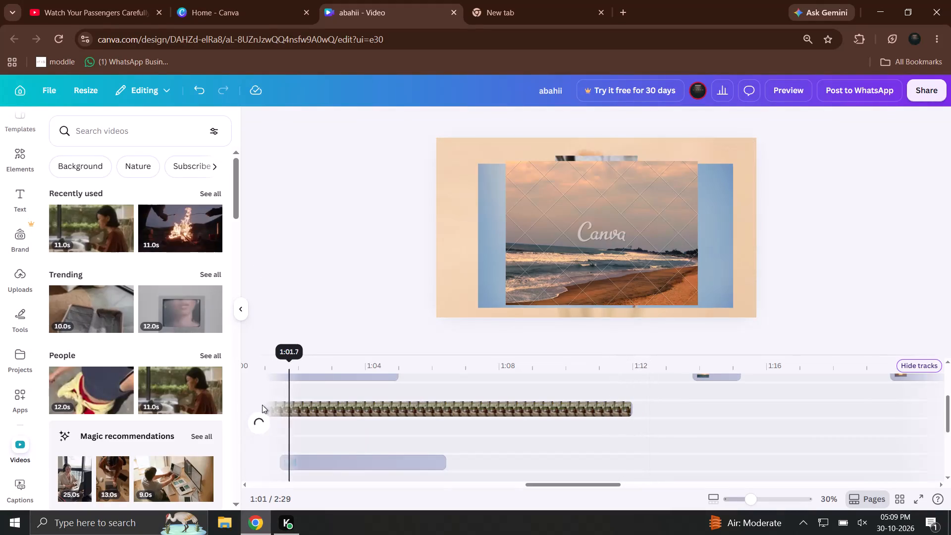
click(259, 435)
click(262, 427)
click(326, 372)
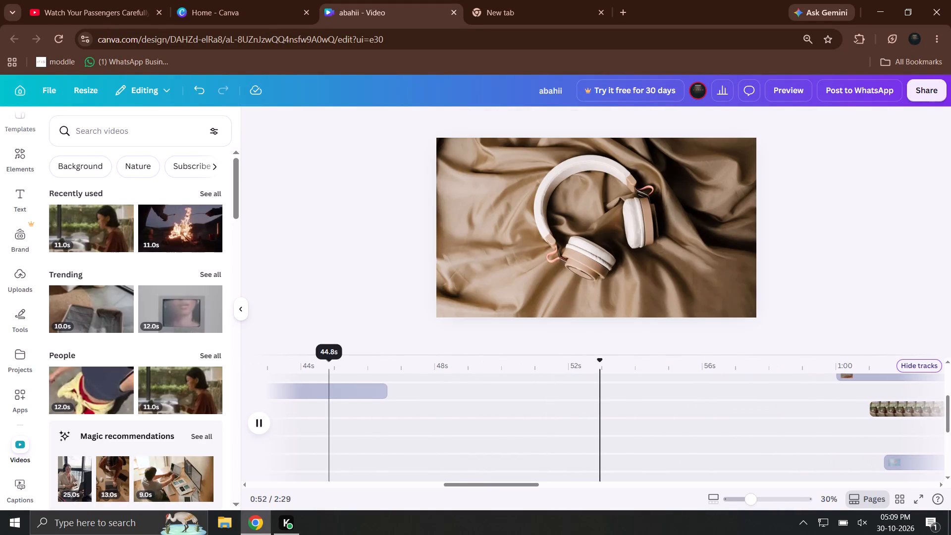
click(288, 360)
click(272, 368)
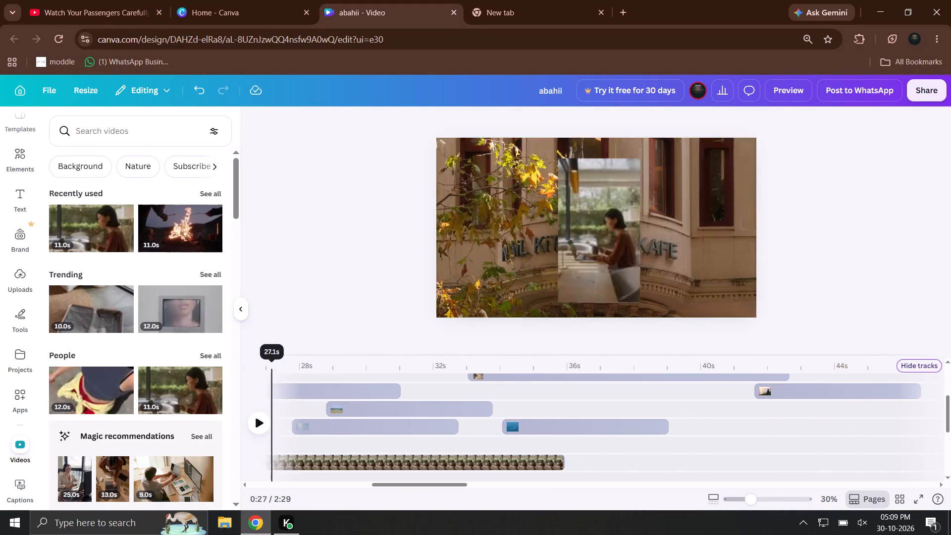
click(272, 368)
click(272, 368)
click(255, 418)
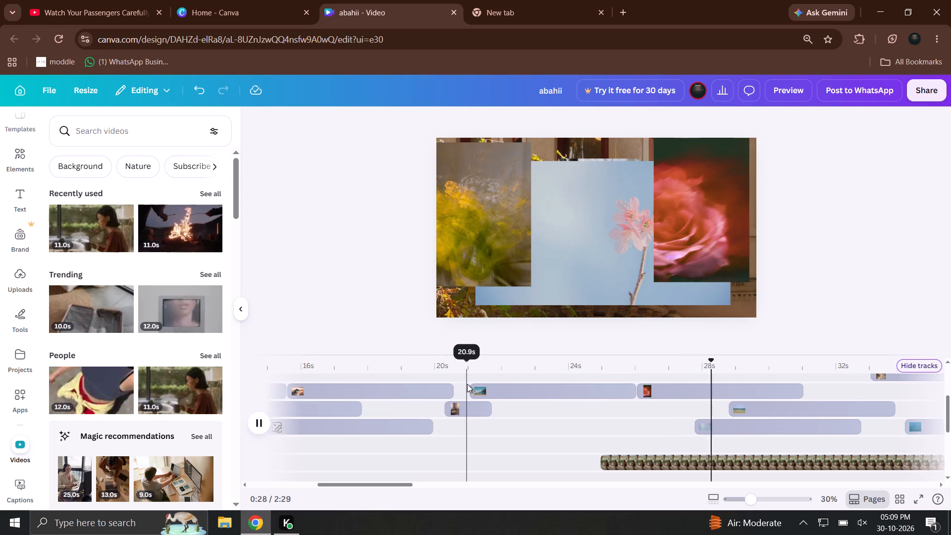
Return to about 21 s, scrub forward through the collage to about 45 s, and play on from there.
click(470, 370)
click(470, 370)
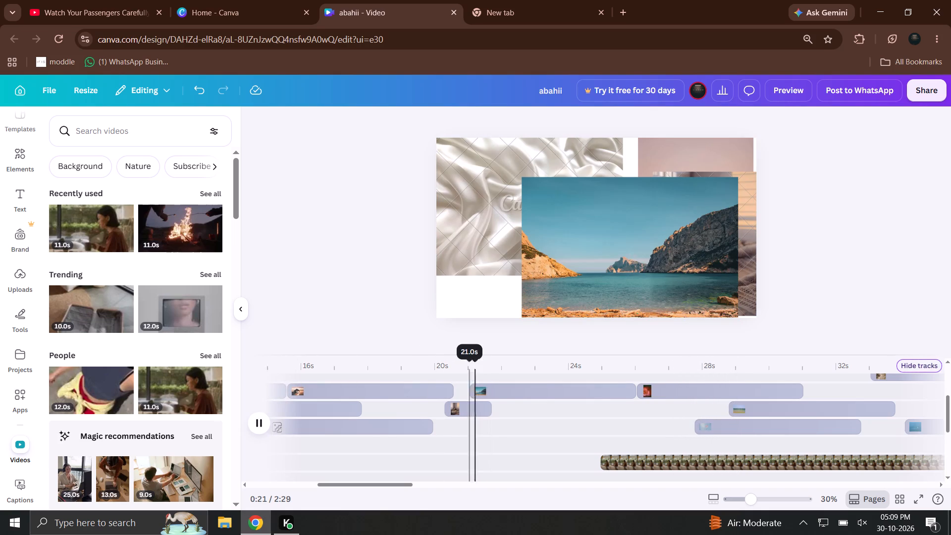
drag(470, 370, 865, 364)
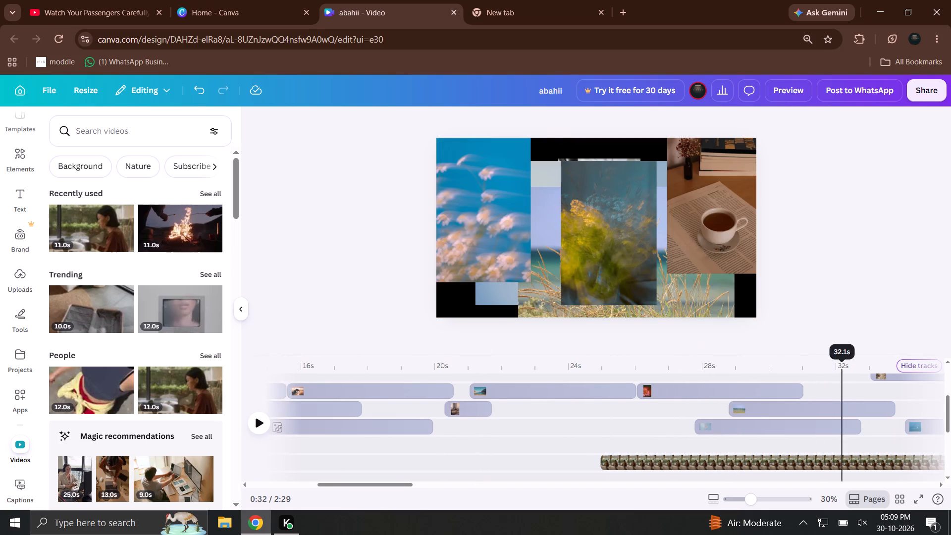
drag(865, 364, 883, 368)
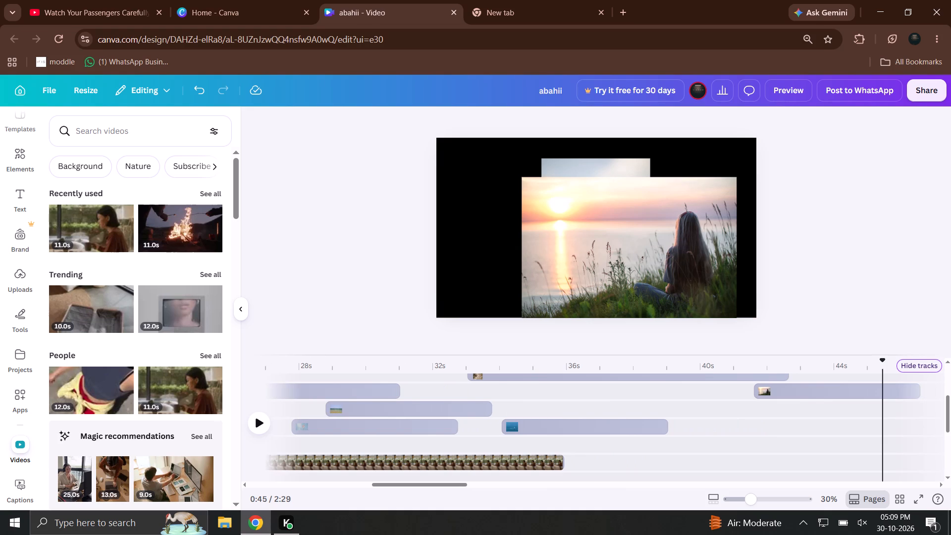
click(262, 431)
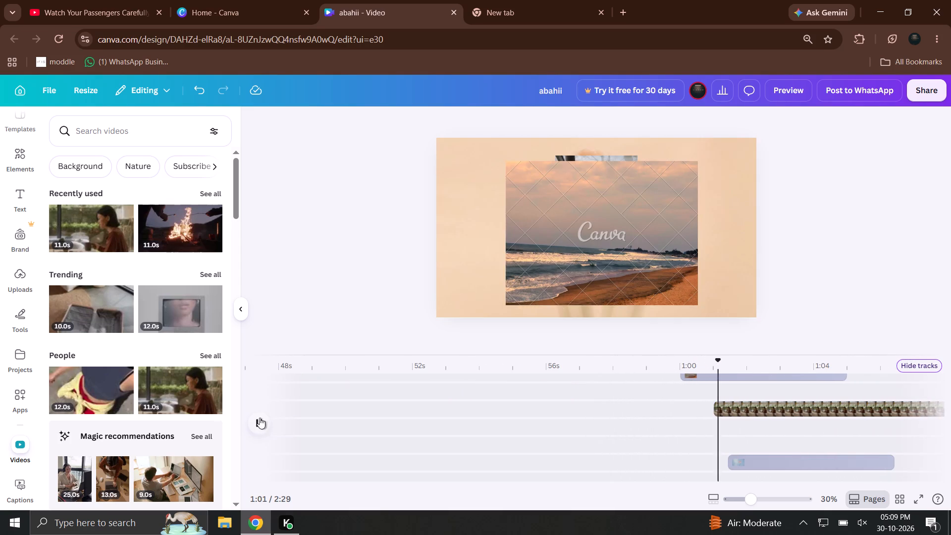
Scrub back from about 1:01 and replay the headphones photo section around 53 s.
drag(339, 360, 274, 365)
click(265, 416)
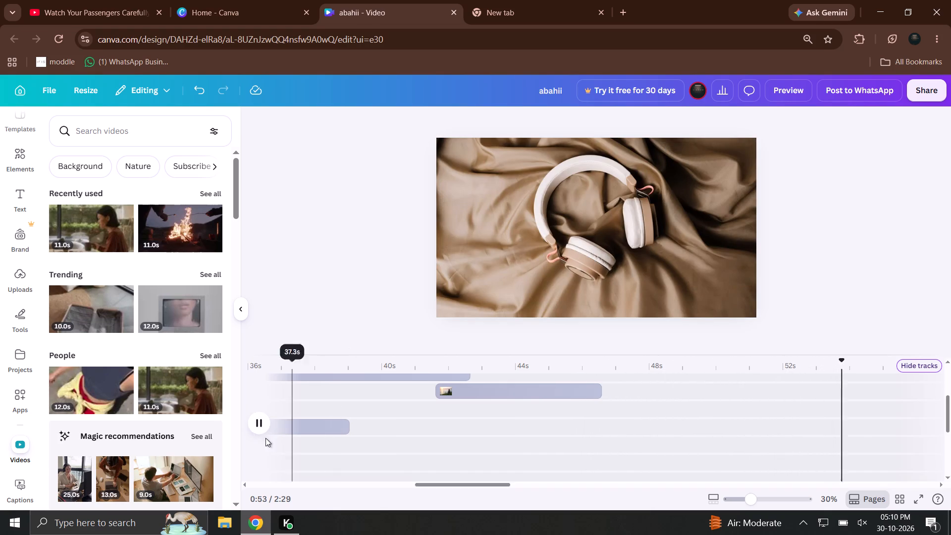
click(268, 420)
click(264, 423)
Trim the end of the laptop woman video clip that starts at about 1:01, shortening it to 3.5 s.
drag(545, 368, 950, 373)
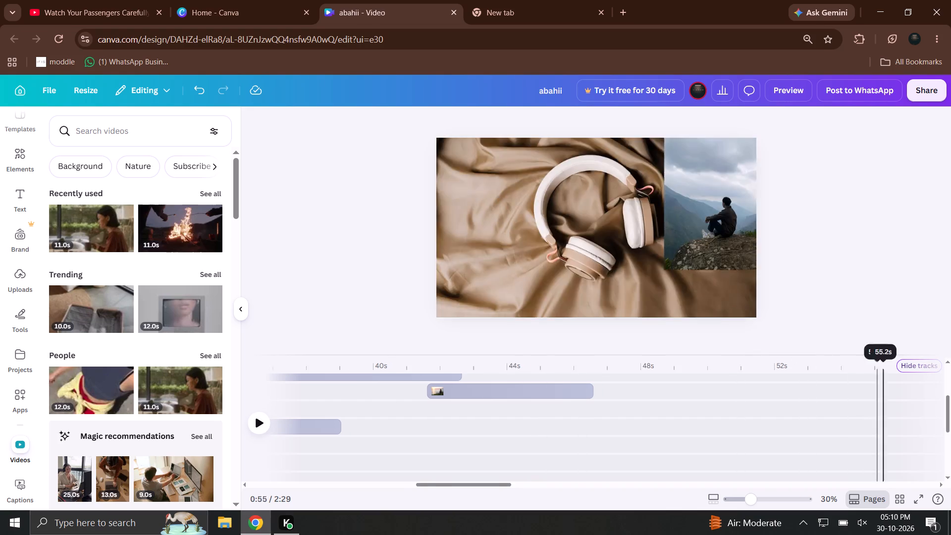
drag(950, 373, 620, 367)
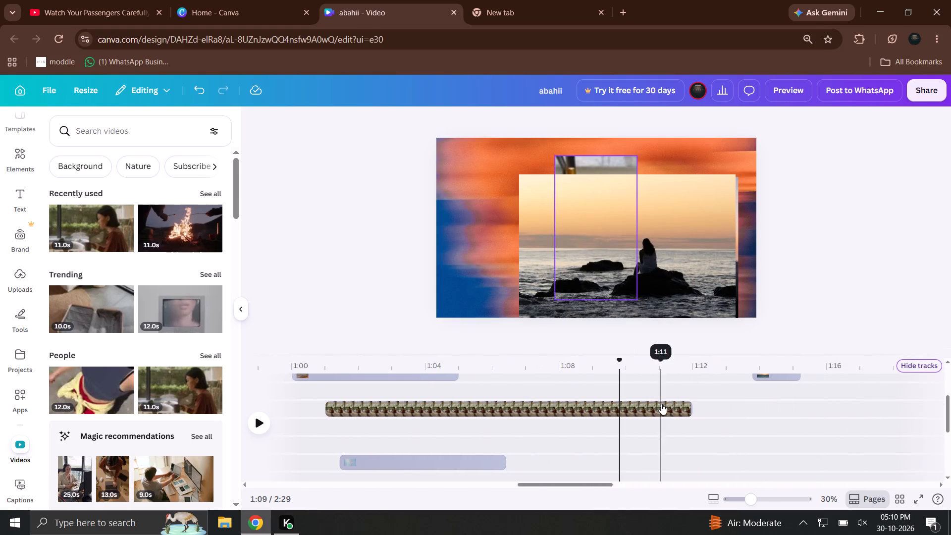
drag(686, 410, 438, 395)
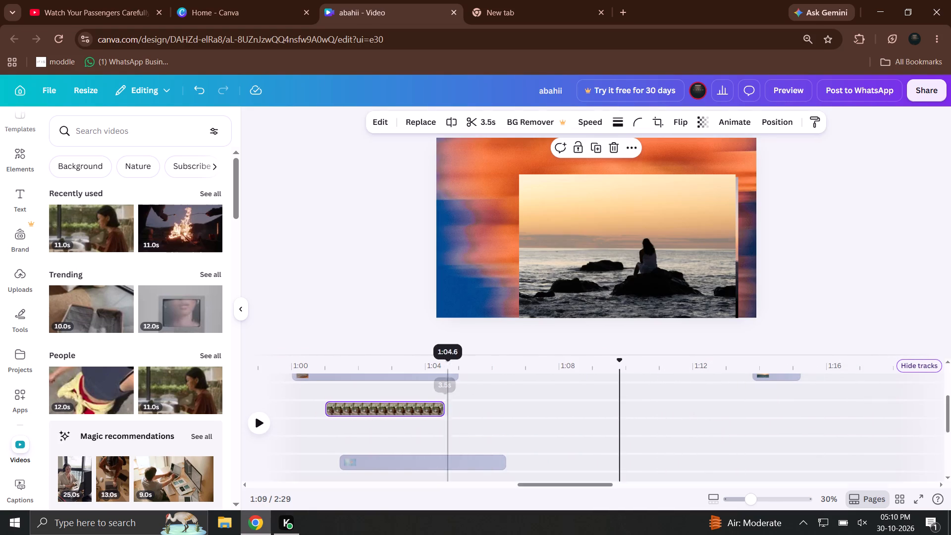
Play the collage onward from about 1:09 while checking the tracks above and below, and stop at about 1:16.
click(451, 355)
click(264, 426)
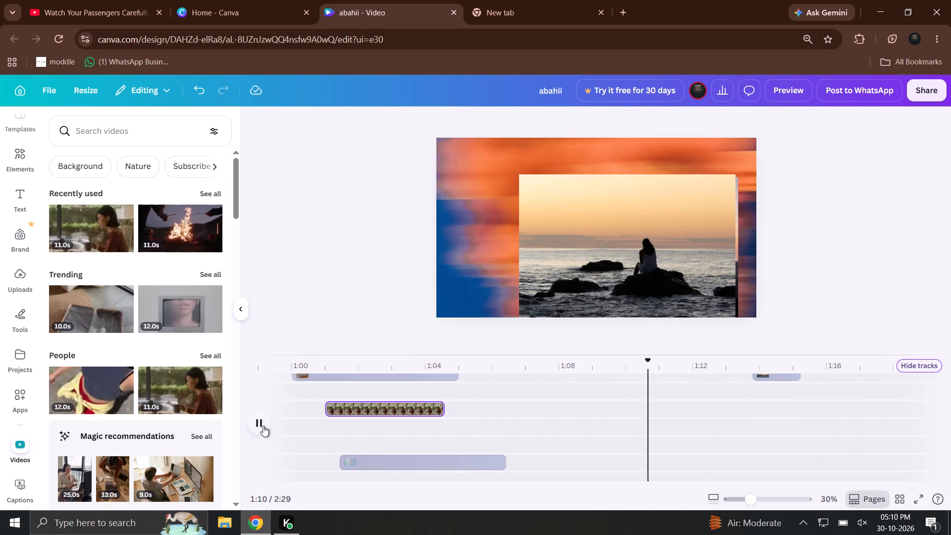
scroll(549, 393, up, 4)
scroll(621, 400, up, 7)
scroll(613, 393, down, 6)
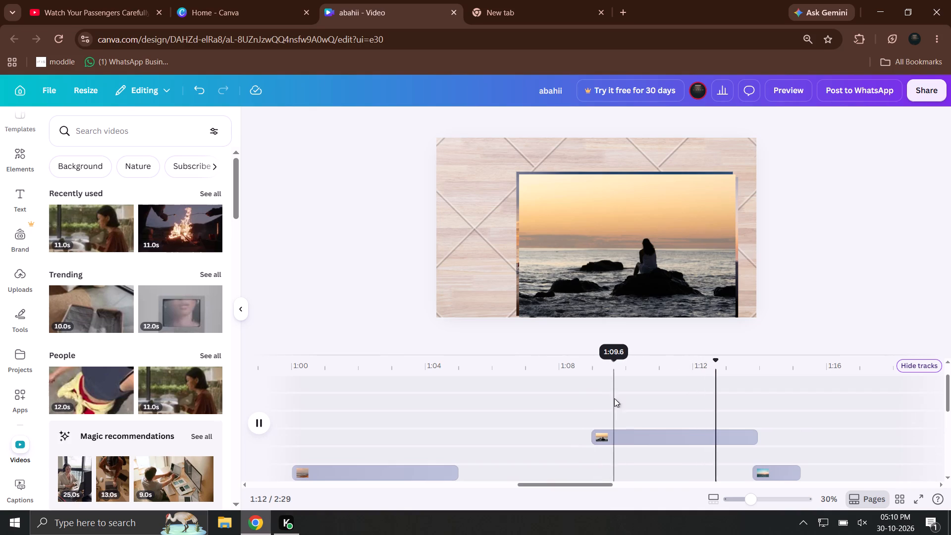
scroll(616, 410, down, 5)
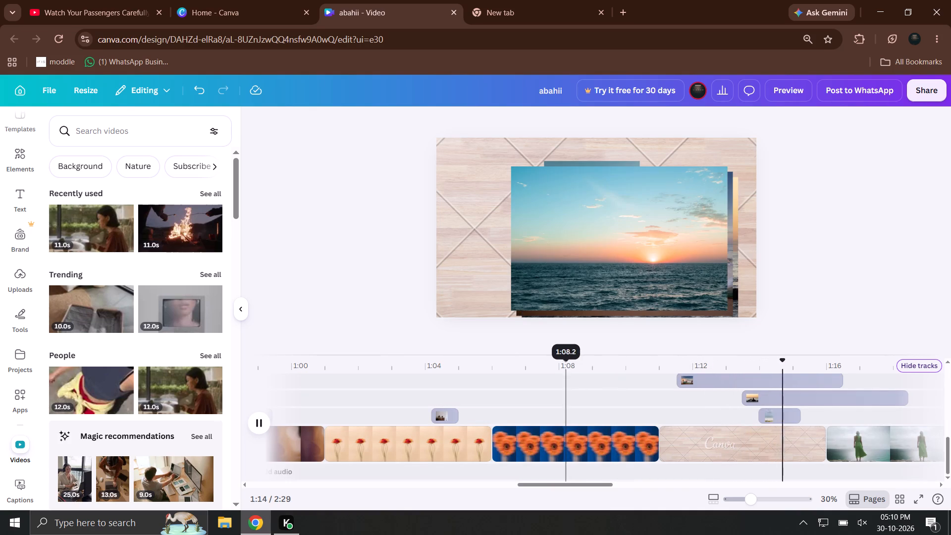
click(559, 372)
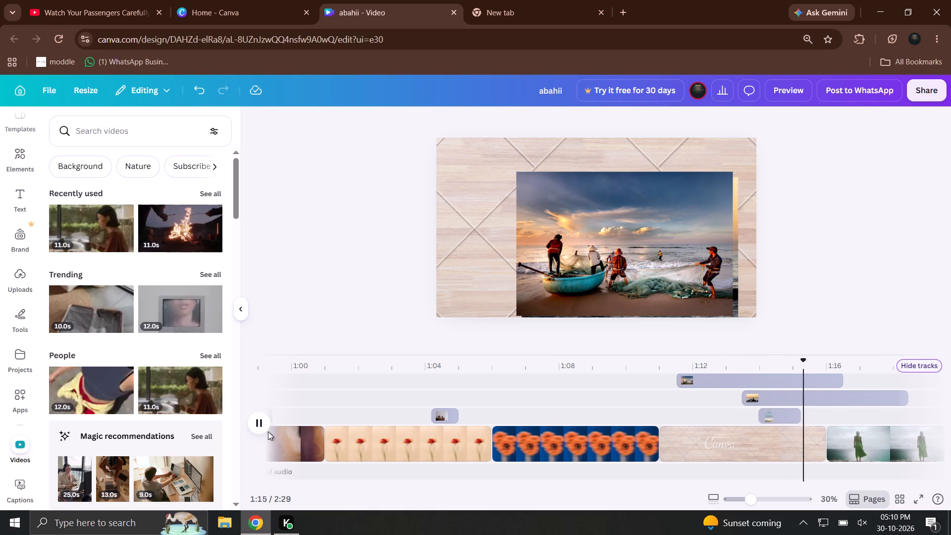
double_click(265, 429)
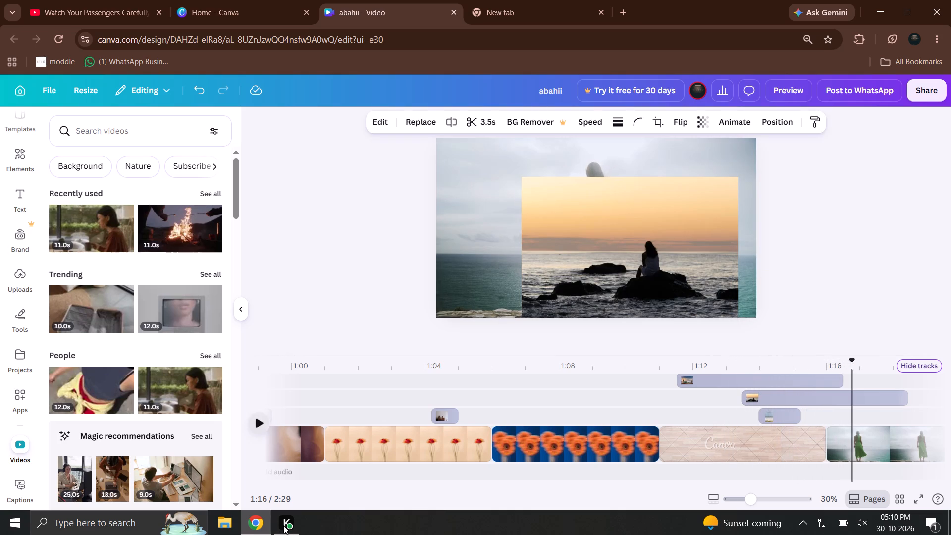
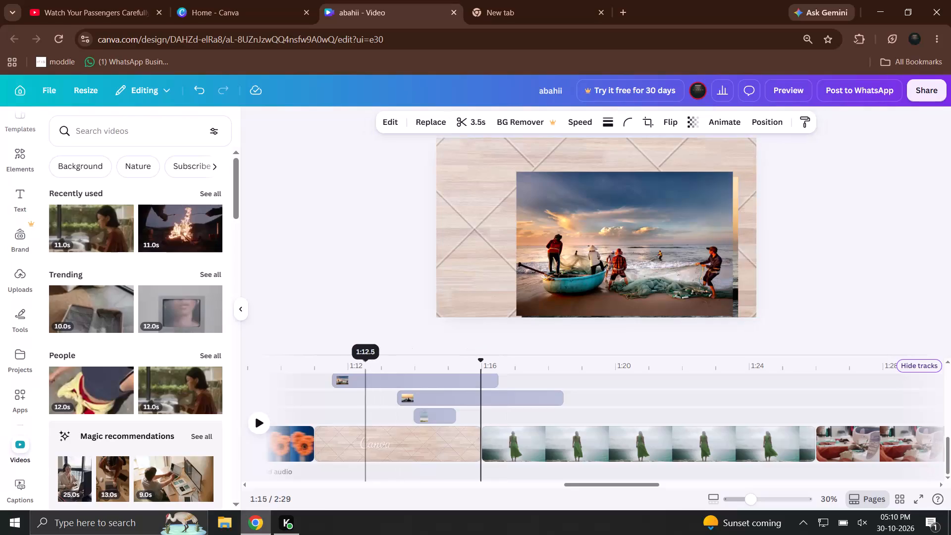
Replay the wood-background photo section from about 1:12, and scrub forward through the green-dress woman clip to about 1:25.
click(348, 368)
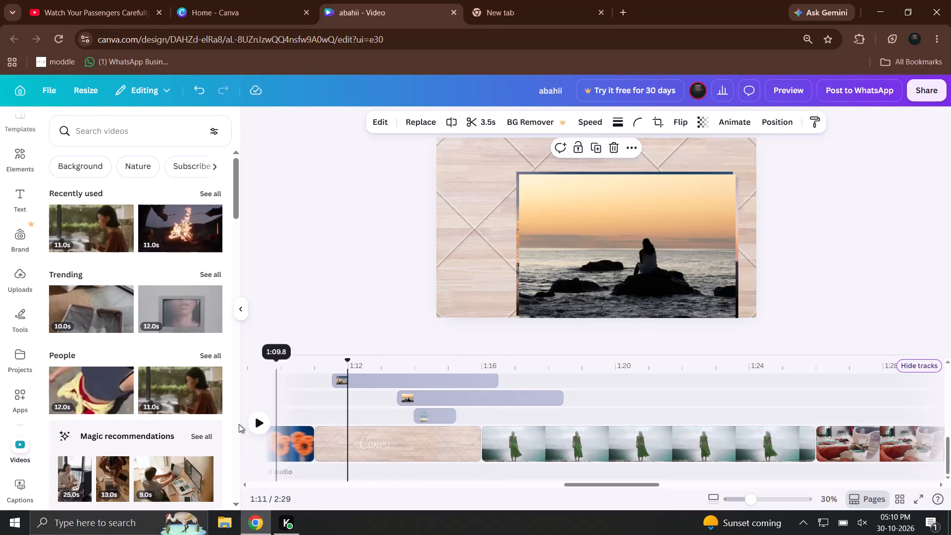
click(269, 424)
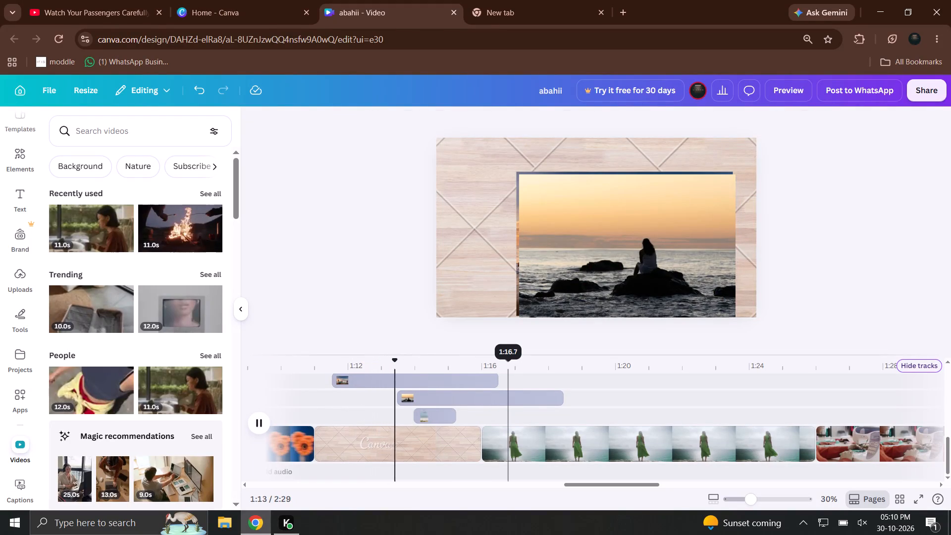
click(492, 372)
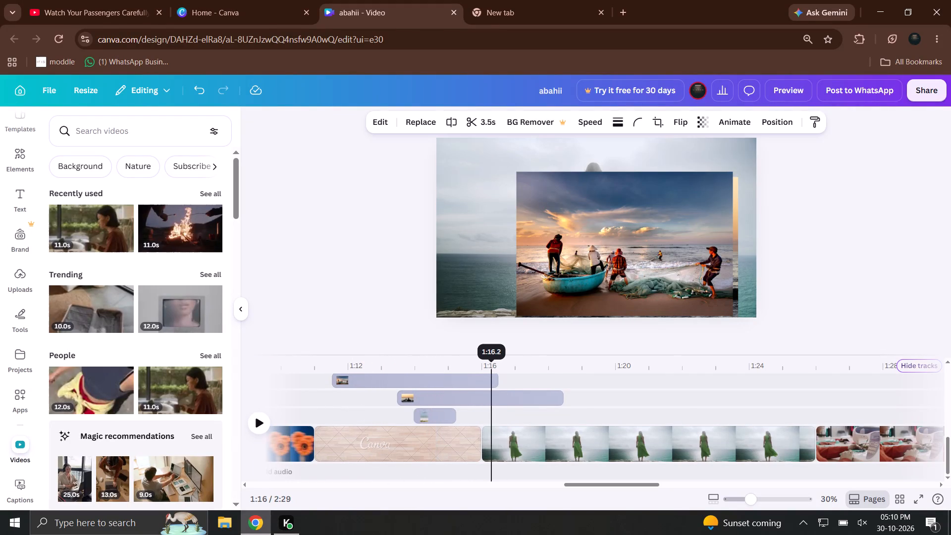
click(491, 366)
click(546, 368)
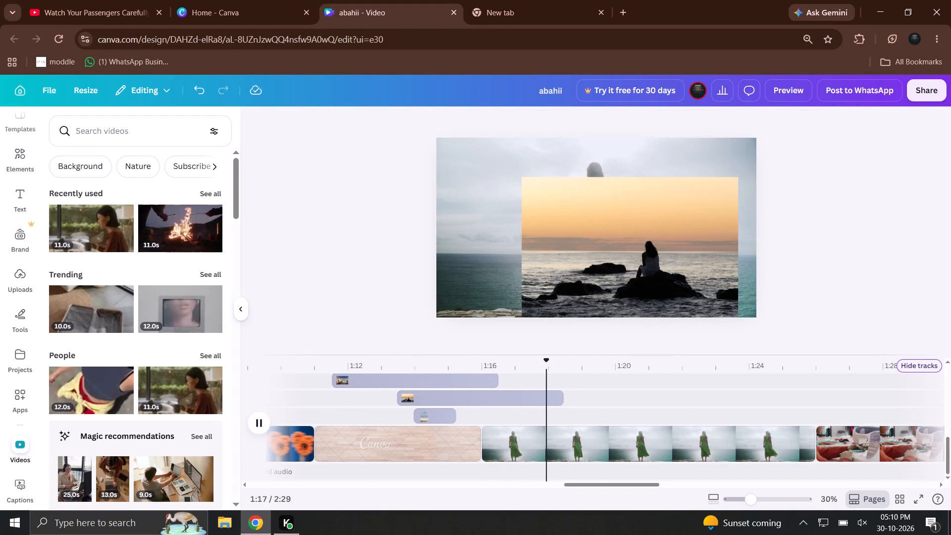
click(611, 364)
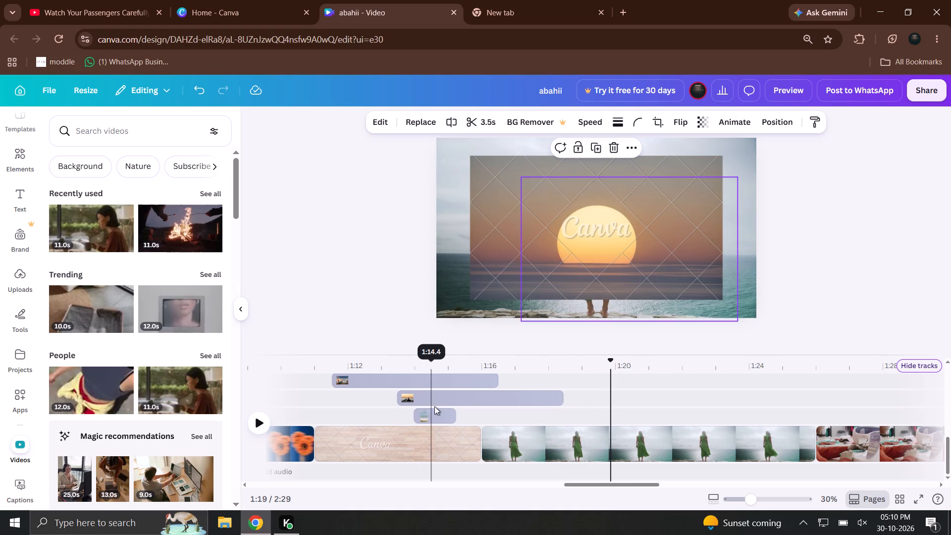
drag(594, 365, 698, 362)
drag(686, 361, 805, 390)
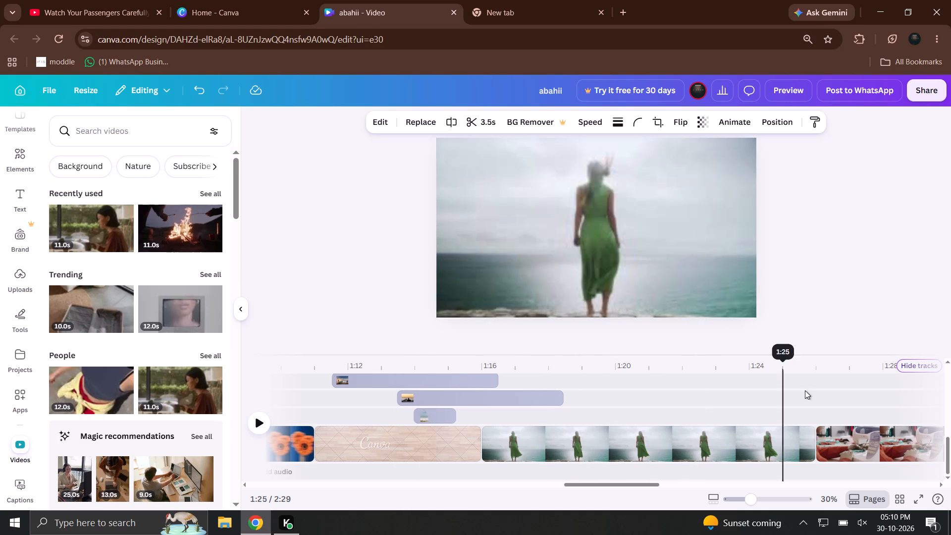
drag(805, 390, 805, 365)
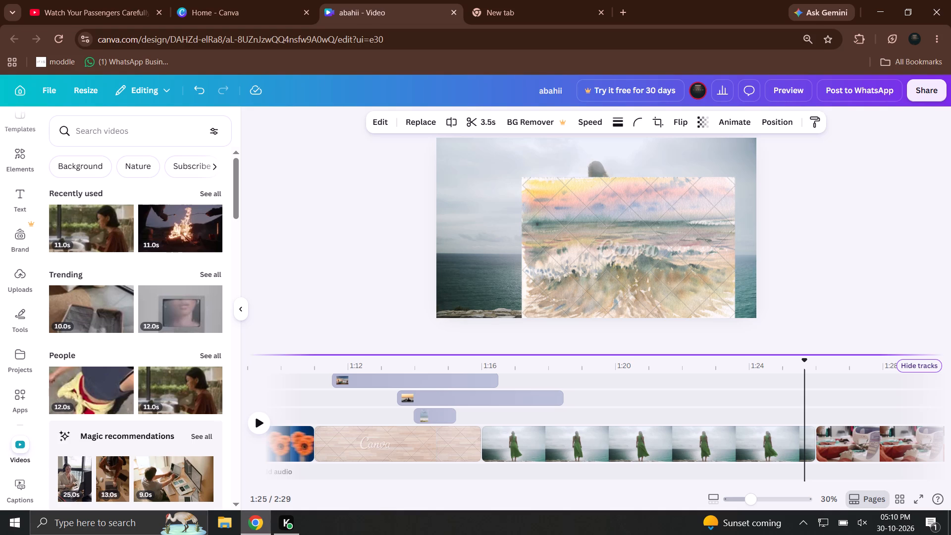
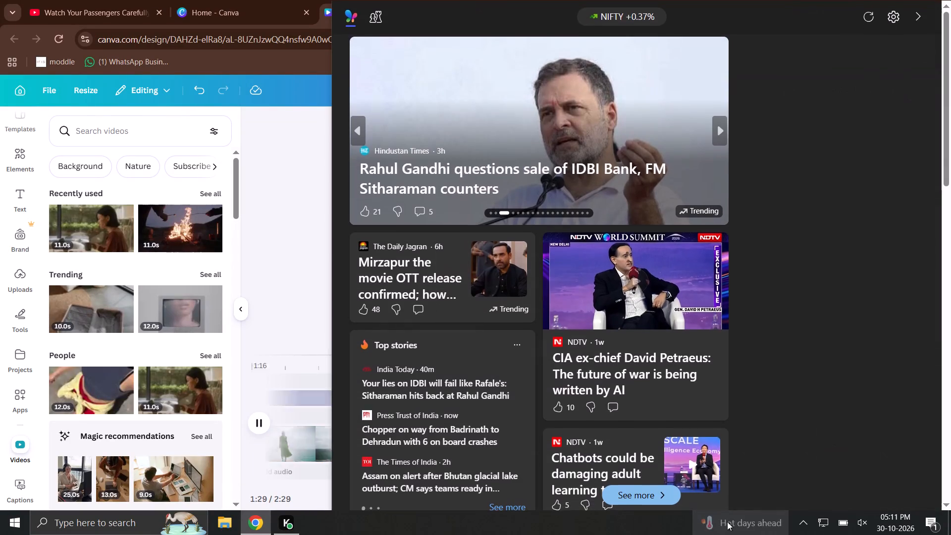
Dismiss the news feed overlay and review the green-dress woman clip up to the start of the sewing-machine clip, about 1:27.
click(288, 382)
click(257, 409)
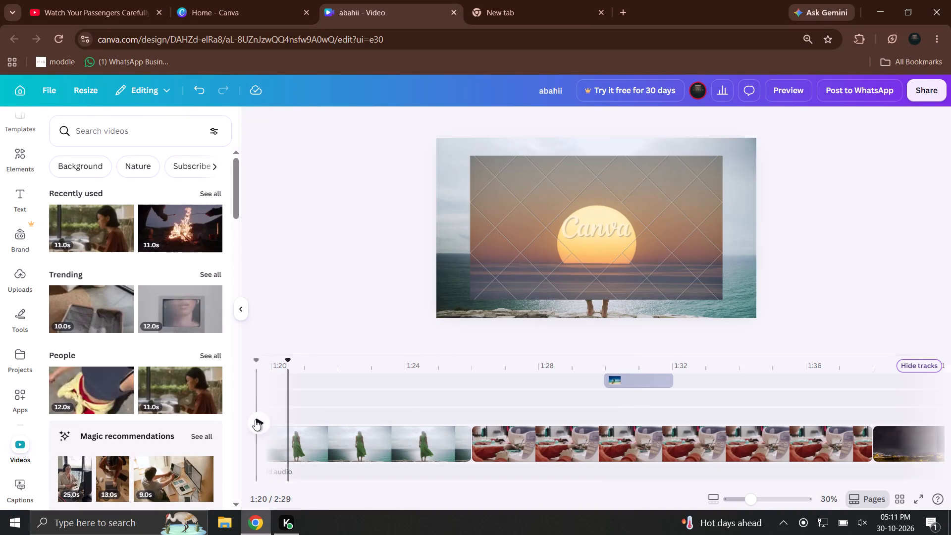
click(255, 420)
drag(371, 369, 560, 360)
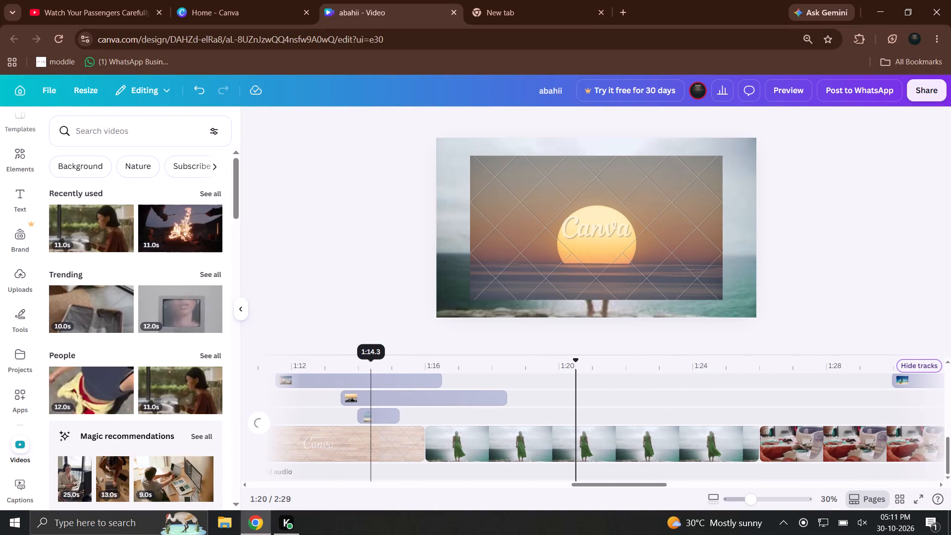
drag(560, 360, 564, 361)
drag(570, 368, 738, 351)
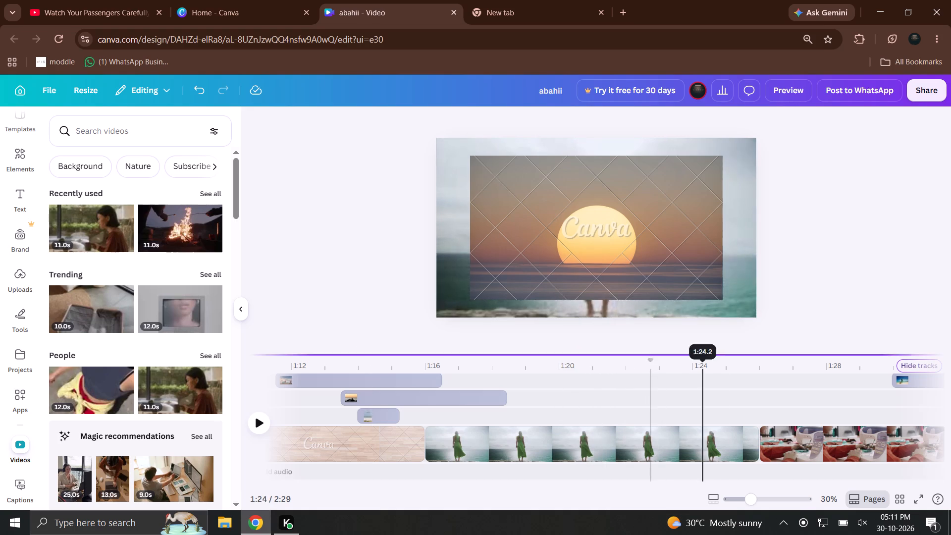
drag(738, 351, 766, 352)
click(261, 430)
click(261, 430)
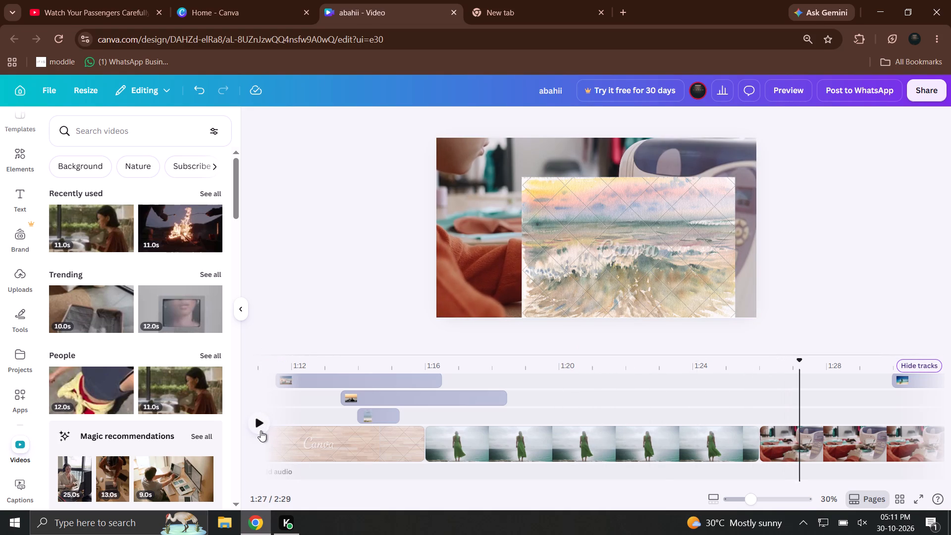
Scrub forward from the sewing-machine clip through the storm and campfire clips to the misty mountain clip at about 2:04.
drag(311, 371, 886, 350)
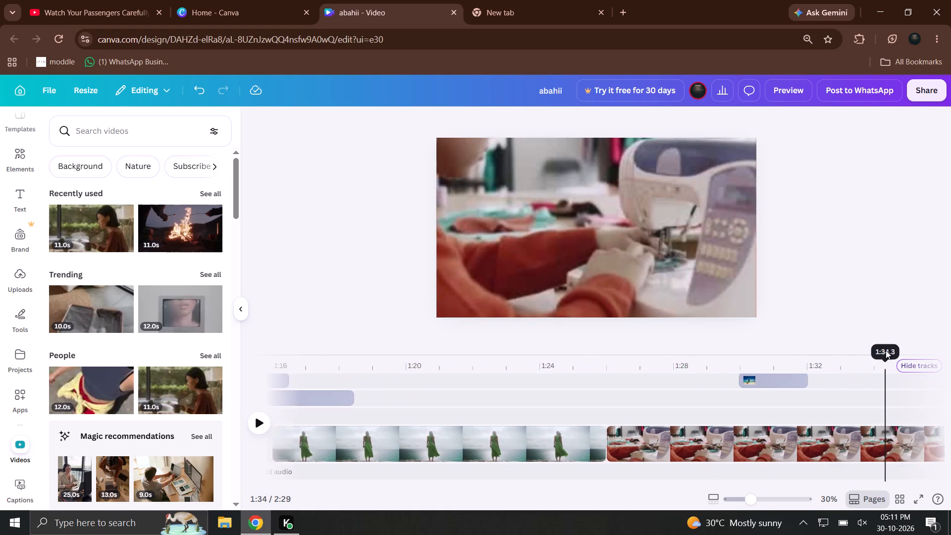
drag(886, 350, 886, 357)
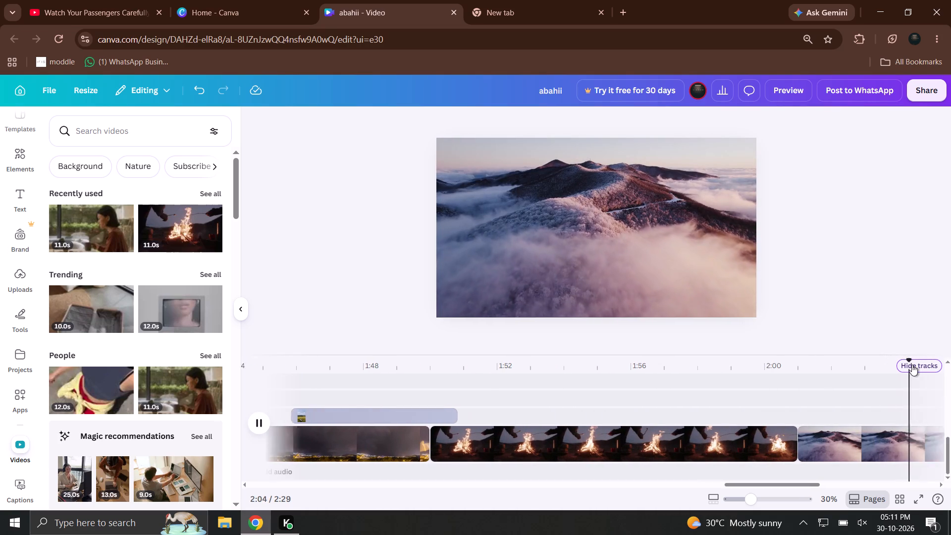
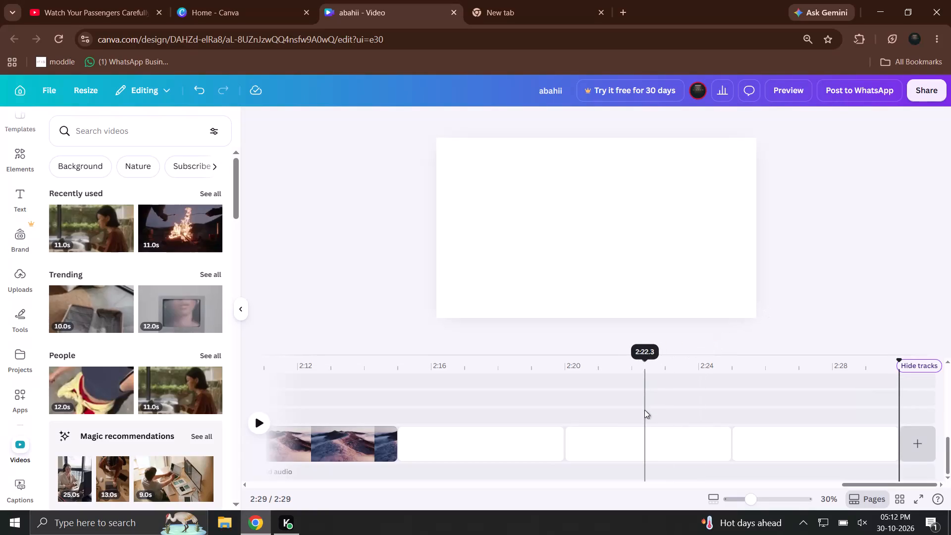
Go back from the blank end pages to the campfire clip and play the video from about 1:51.
click(465, 482)
click(346, 371)
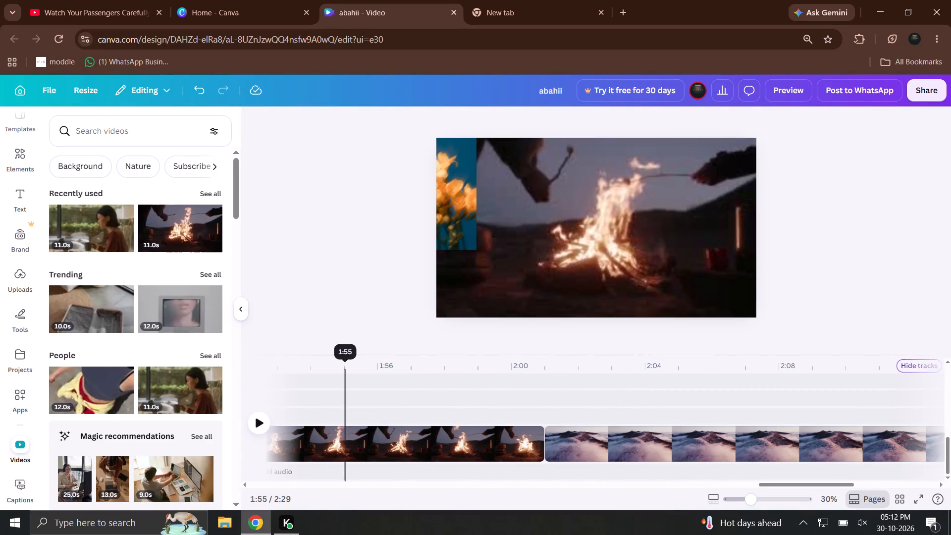
click(244, 413)
click(262, 422)
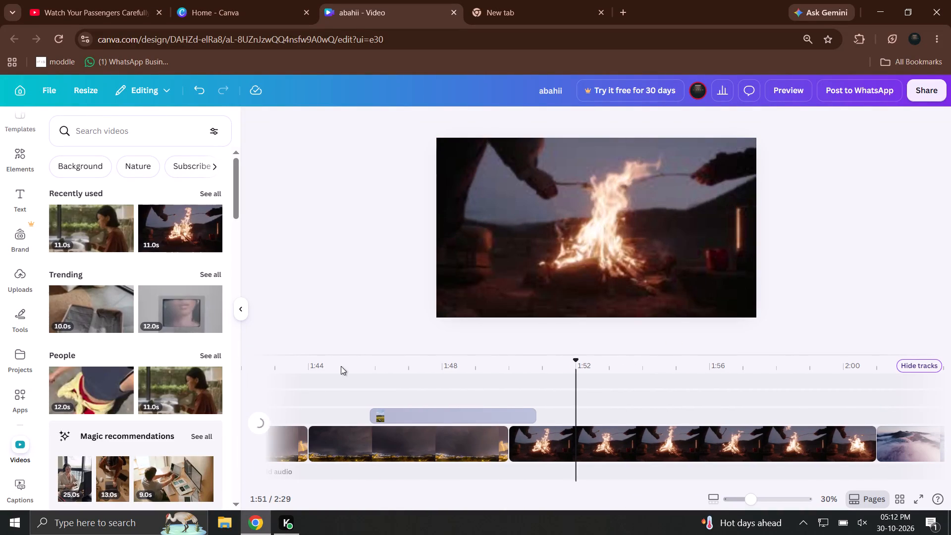
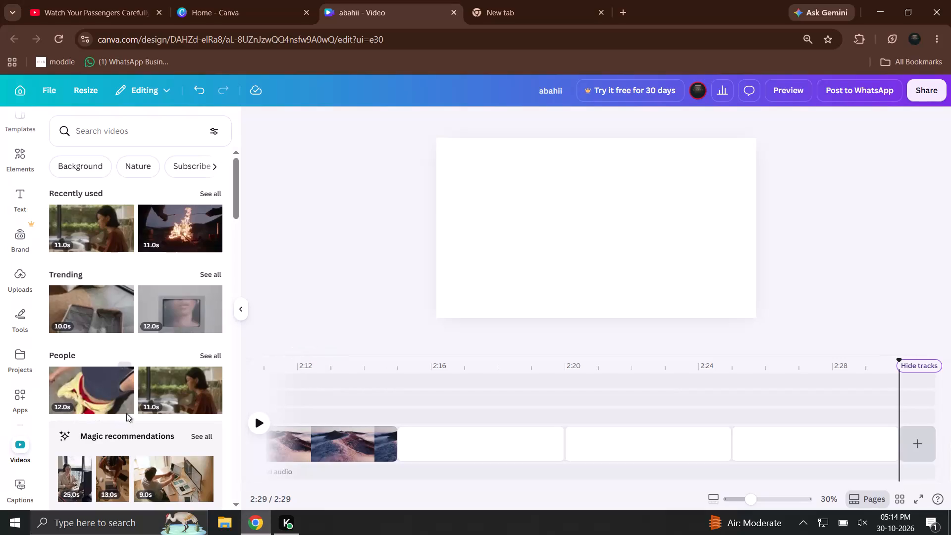
Move back from the end of the timeline to the snowy mountain clip and play the video from there.
click(287, 365)
key(space)
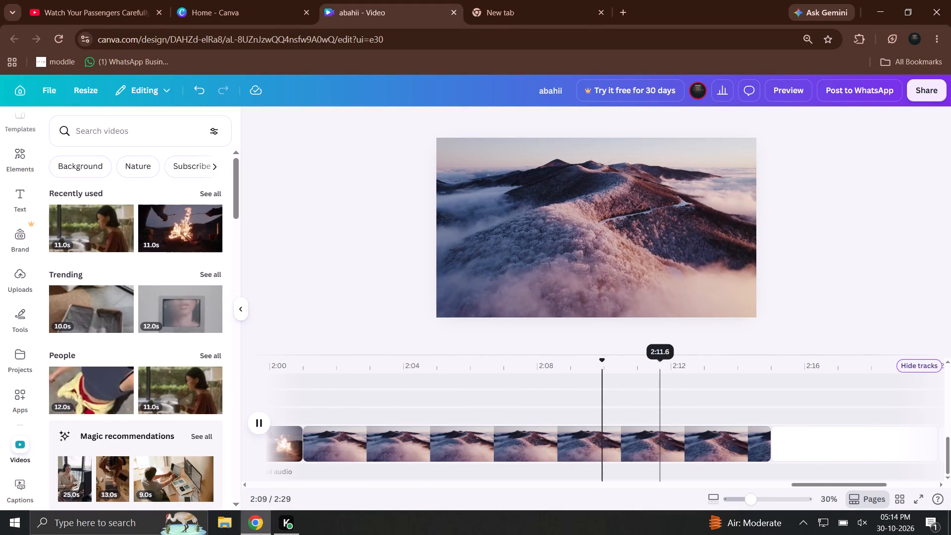
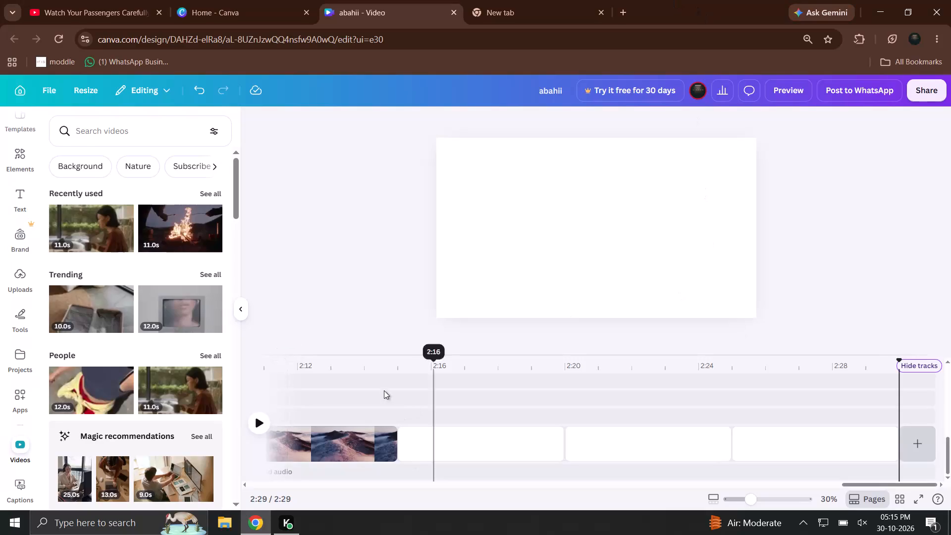
Play the video from the start, skip ahead to about 5 s, and check the burning-figure clip with brief pauses.
click(261, 416)
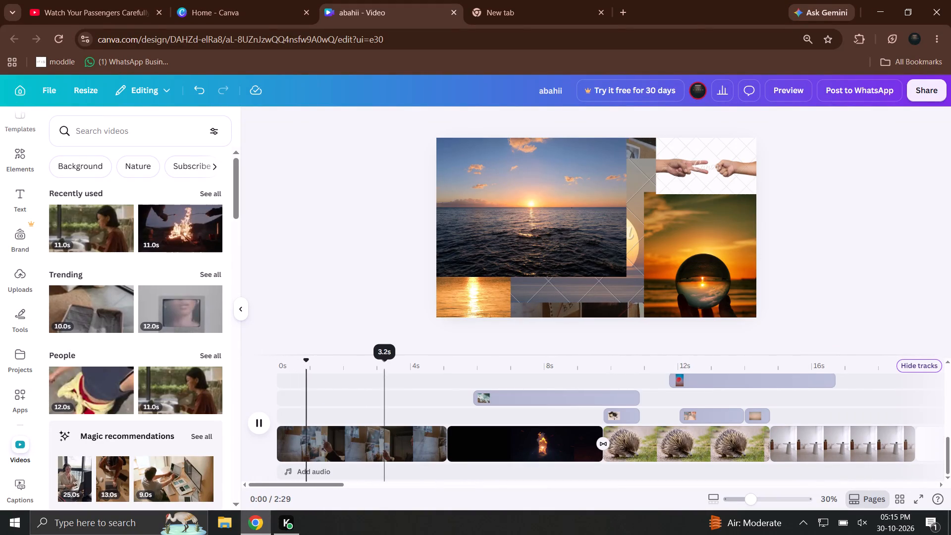
click(386, 374)
drag(390, 371, 423, 371)
drag(423, 371, 466, 372)
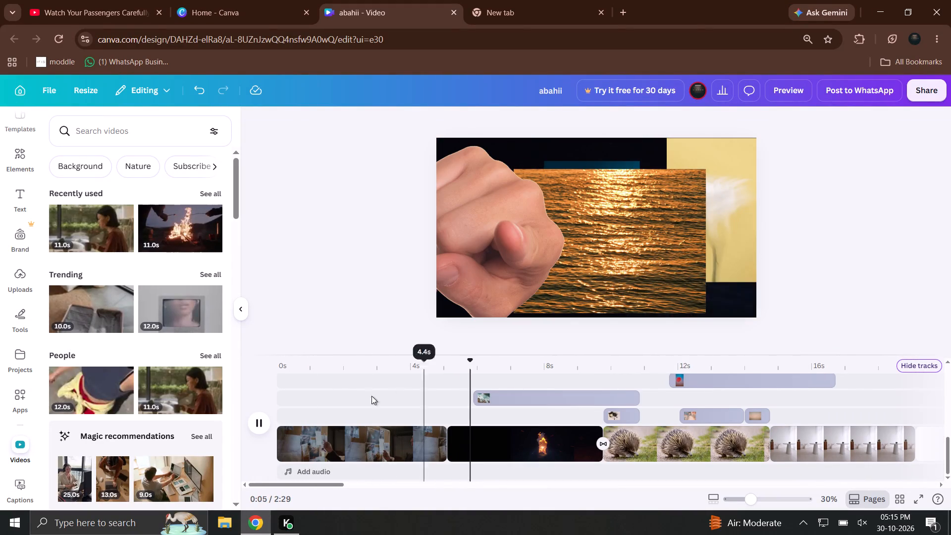
click(273, 424)
click(270, 425)
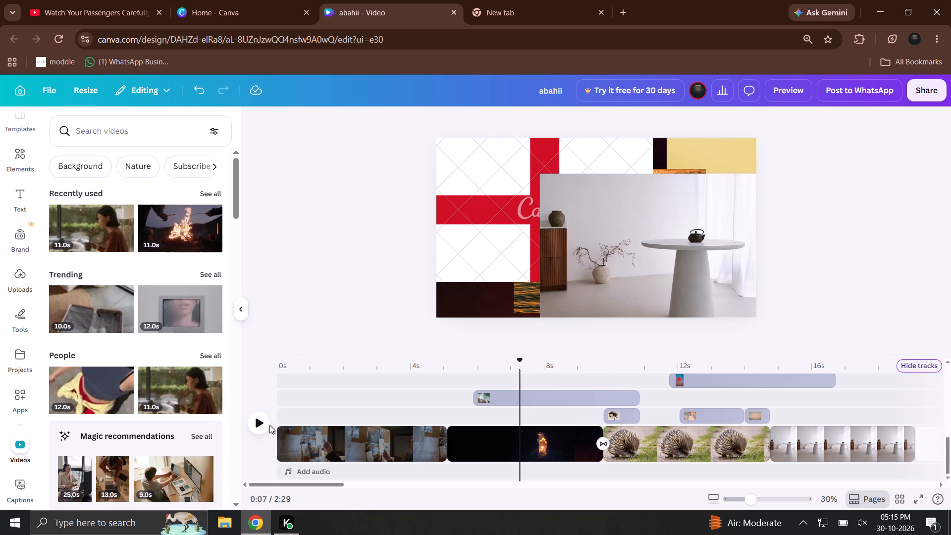
click(268, 425)
click(268, 425)
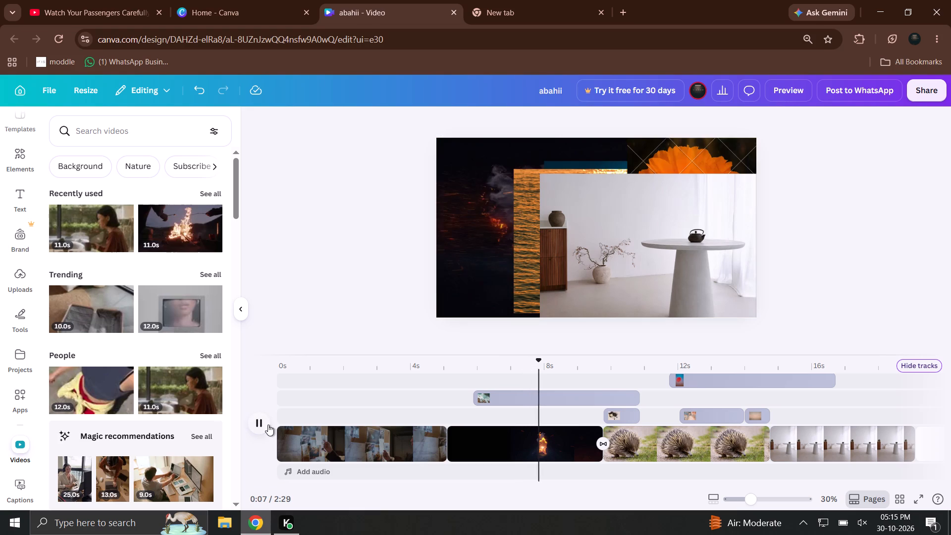
Add the 16-second desk-and-laptop clip from the Tech videos on its own track, starting about 1 s into the timeline.
scroll(193, 408, down, 8)
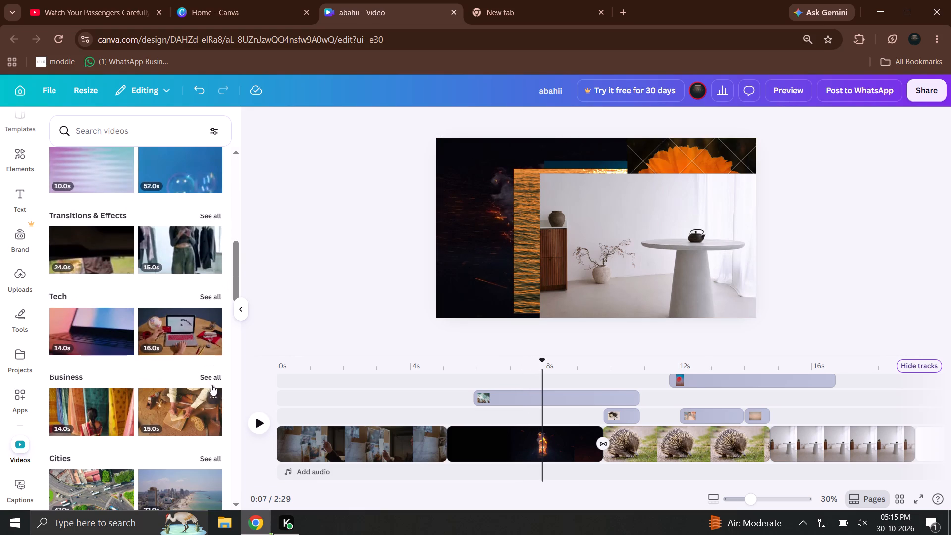
drag(211, 344, 382, 409)
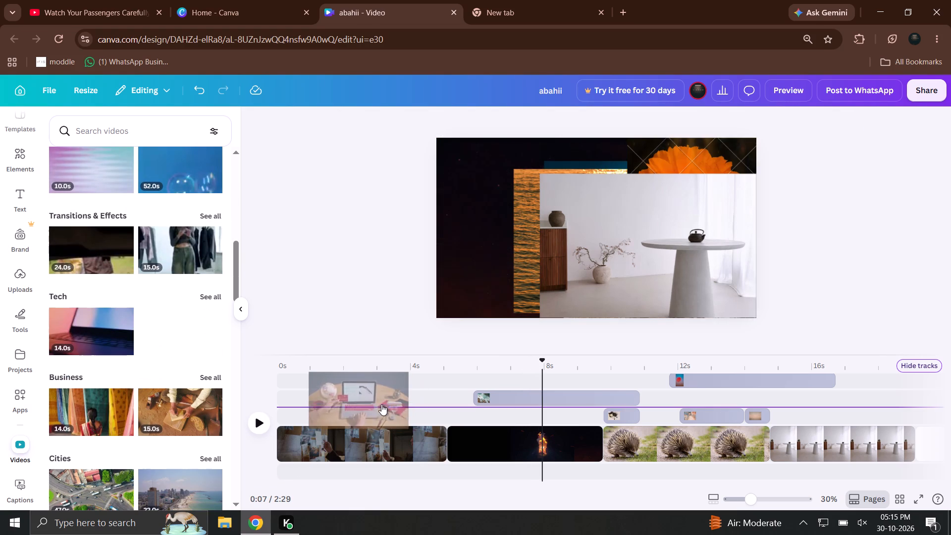
Return to the start of the timeline and play the opening clips with the added desk video, pausing at intervals.
drag(331, 374, 311, 370)
click(276, 365)
click(280, 370)
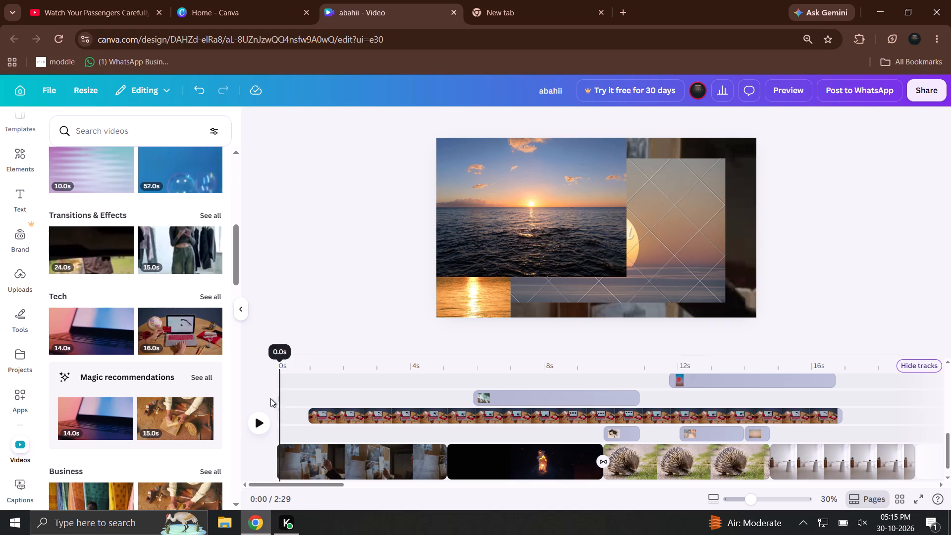
click(269, 407)
click(263, 422)
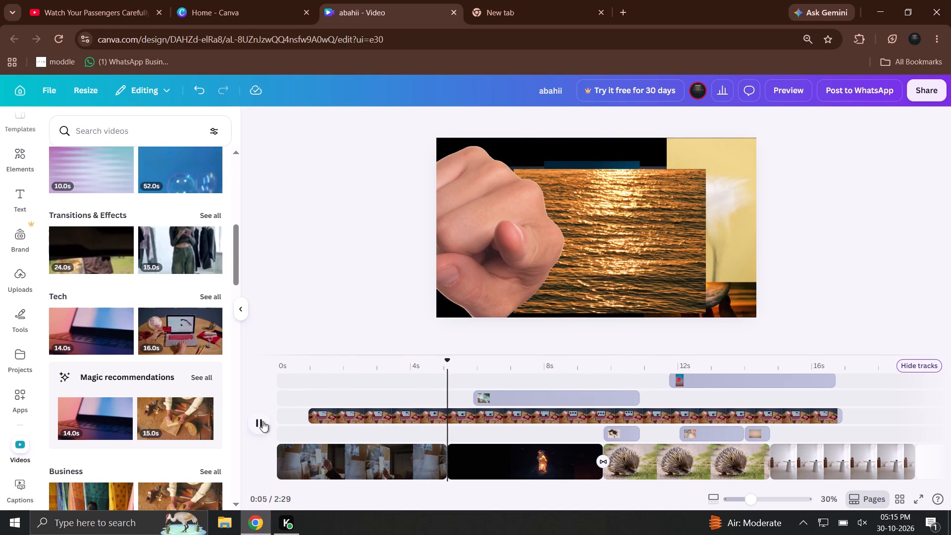
click(263, 421)
click(263, 421)
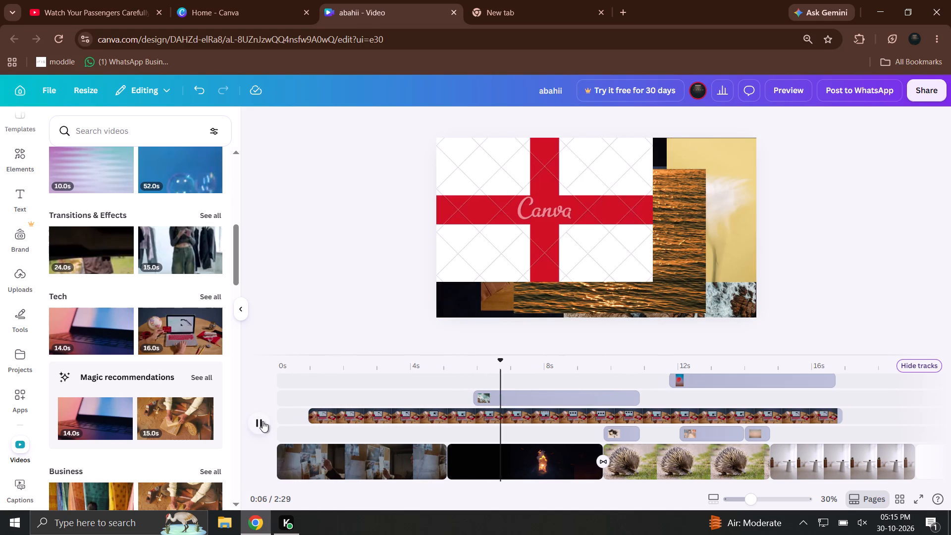
click(266, 418)
click(266, 418)
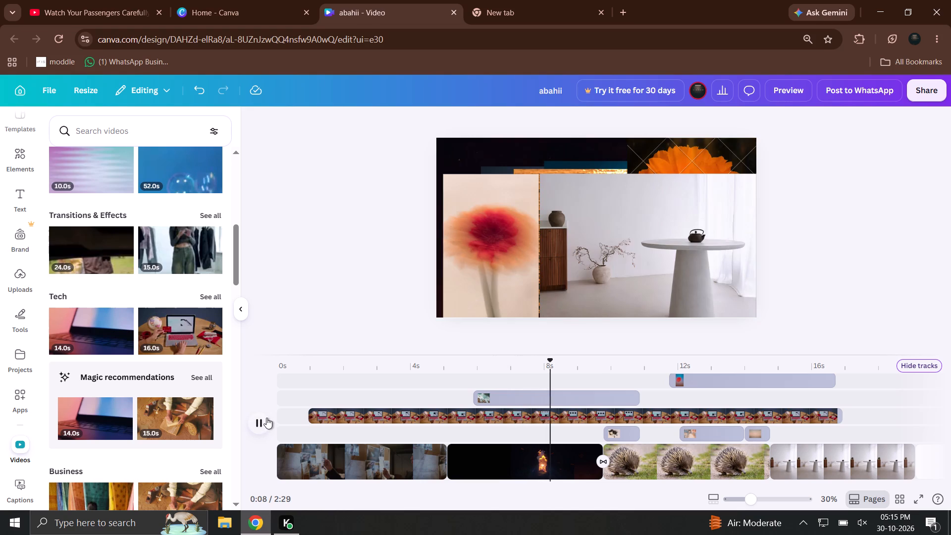
click(266, 418)
click(266, 418)
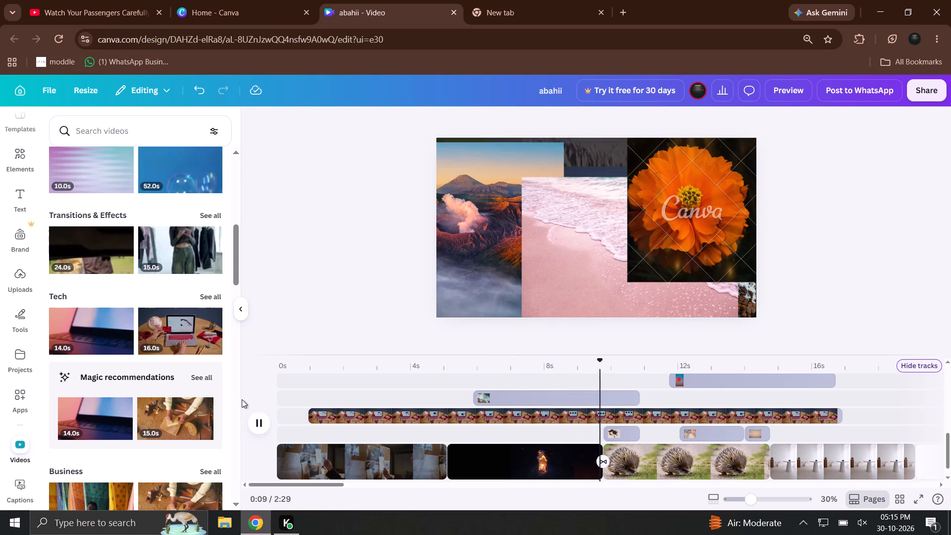
Continue playback through the porcupine and white-room clips into the blank page at about 20 s, pausing and resuming there.
scroll(232, 414, down, 3)
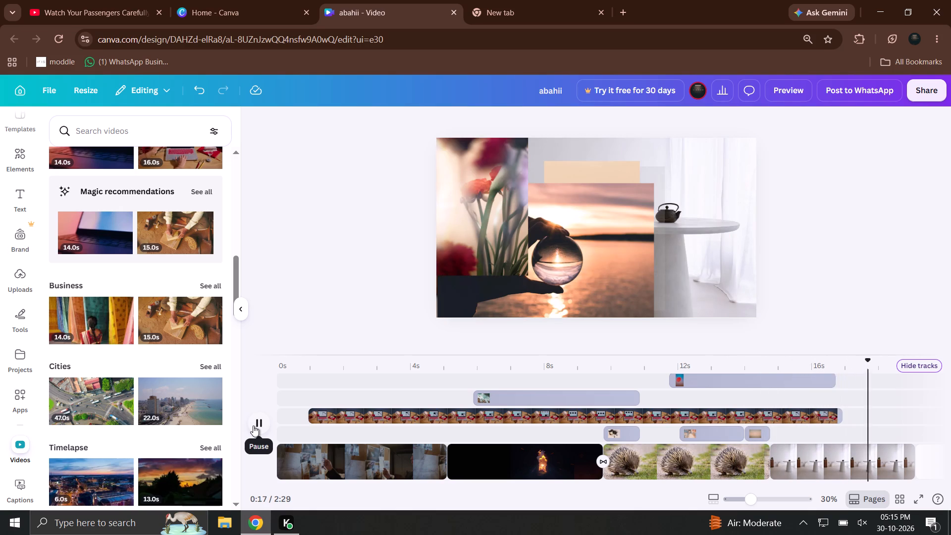
click(253, 426)
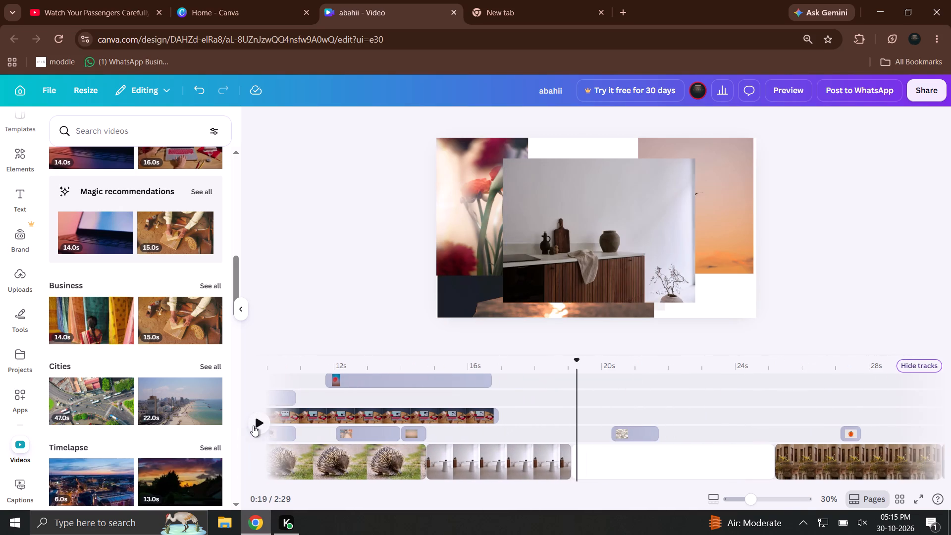
click(253, 426)
double_click(253, 426)
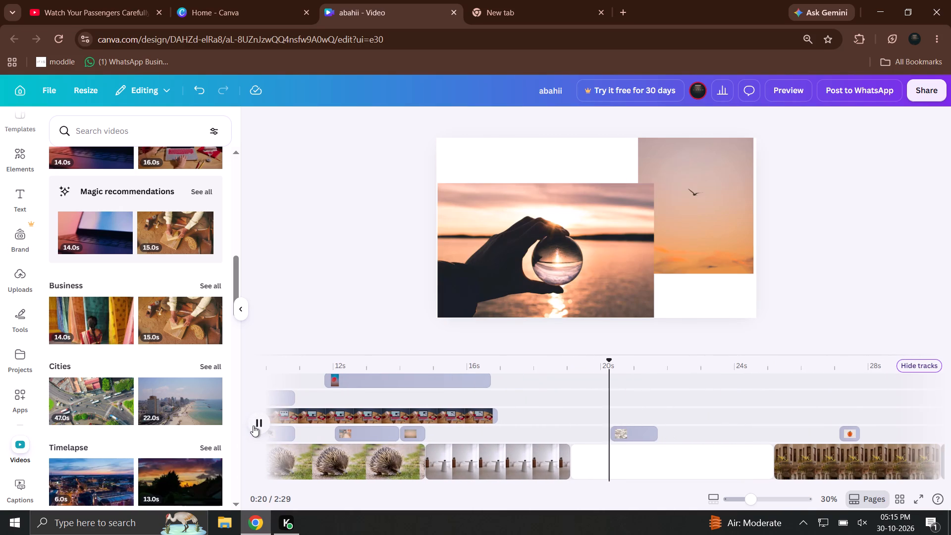
double_click(253, 426)
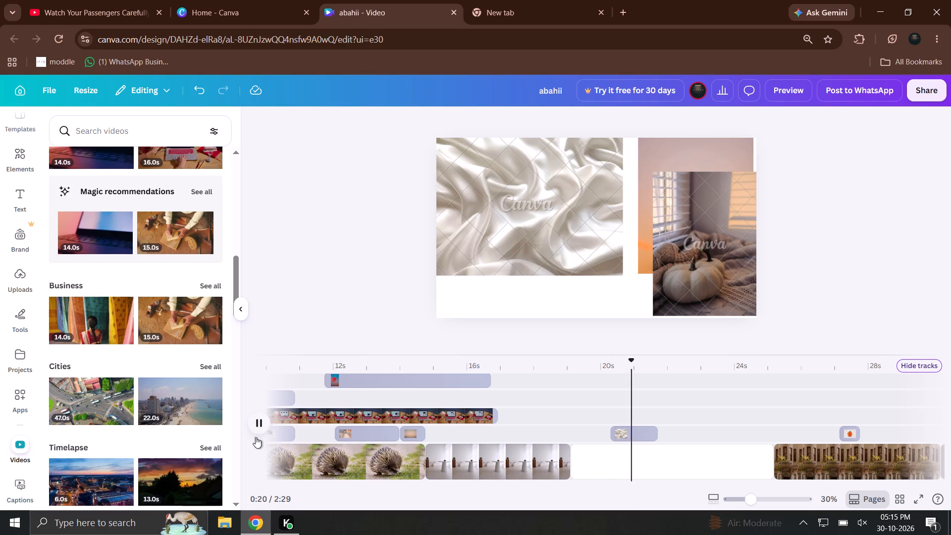
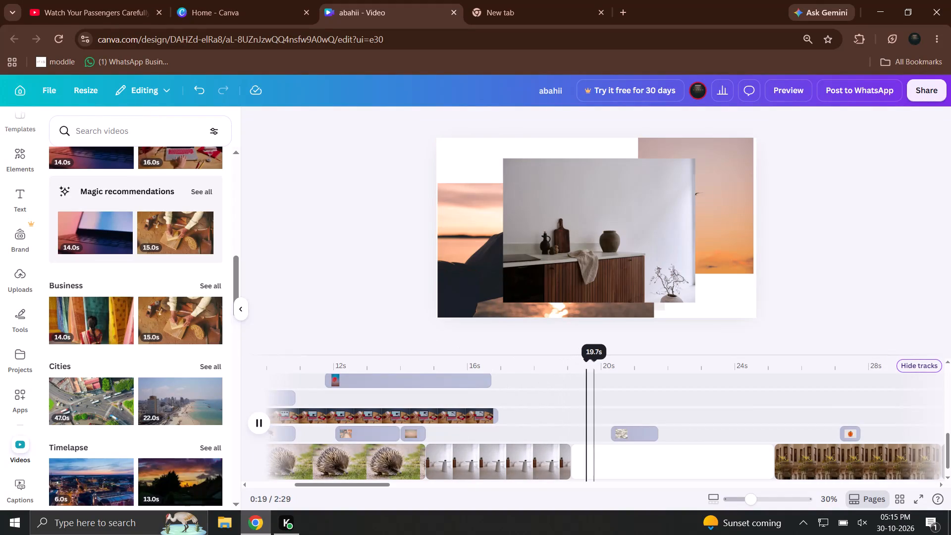
Return to about 20 s on the timeline and replay the blank-page collage section.
click(597, 365)
click(253, 430)
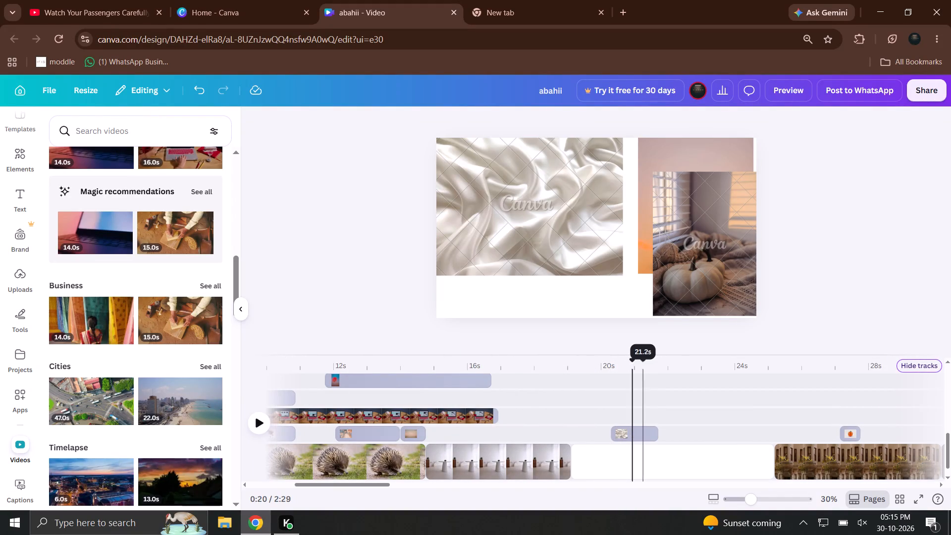
drag(625, 365, 594, 365)
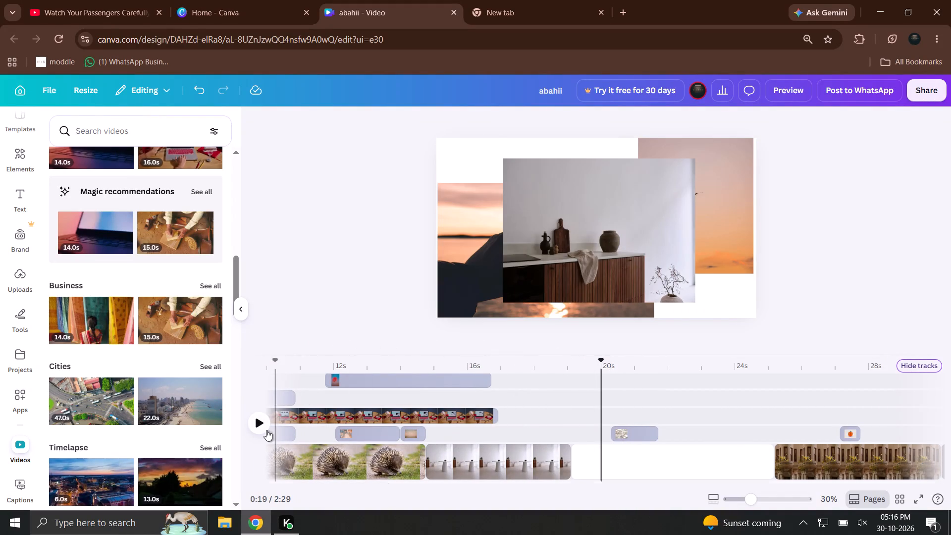
click(266, 430)
click(269, 430)
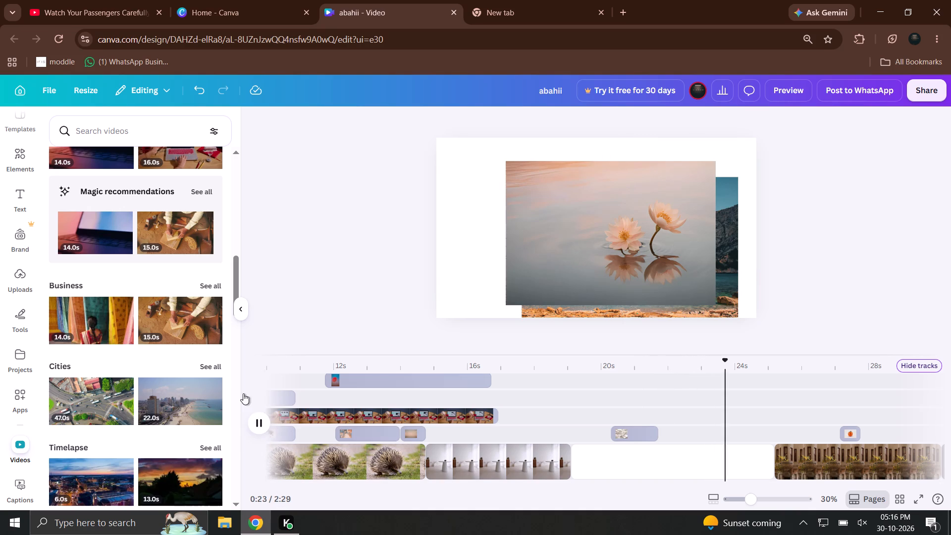
Add the 22-second coastal city clip from Cities at about 18.5 s and place it in the page's upper-left corner.
drag(169, 408, 587, 398)
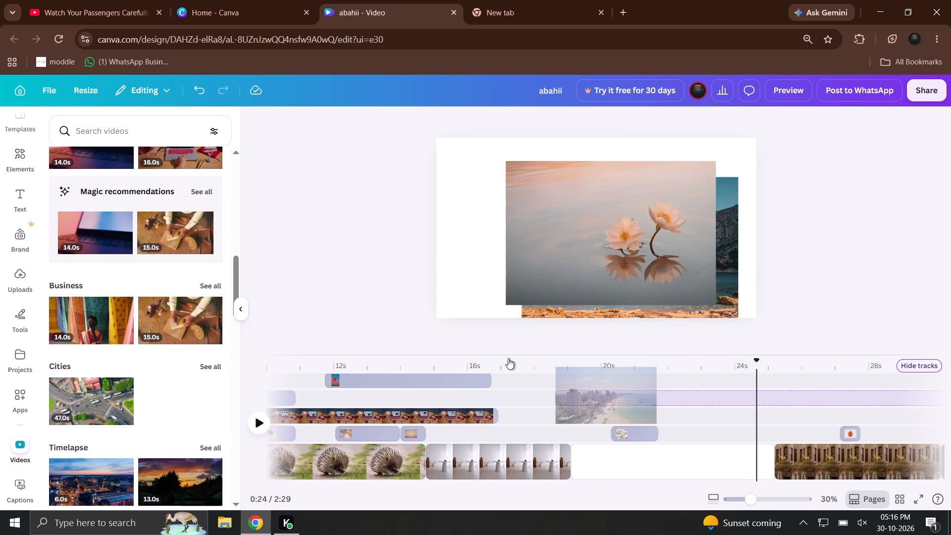
drag(492, 291, 472, 248)
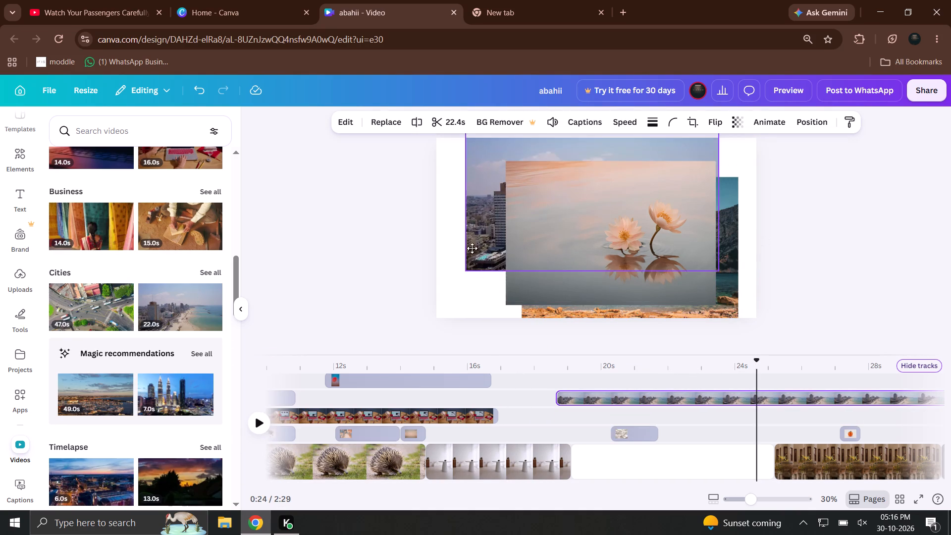
drag(472, 248, 445, 260)
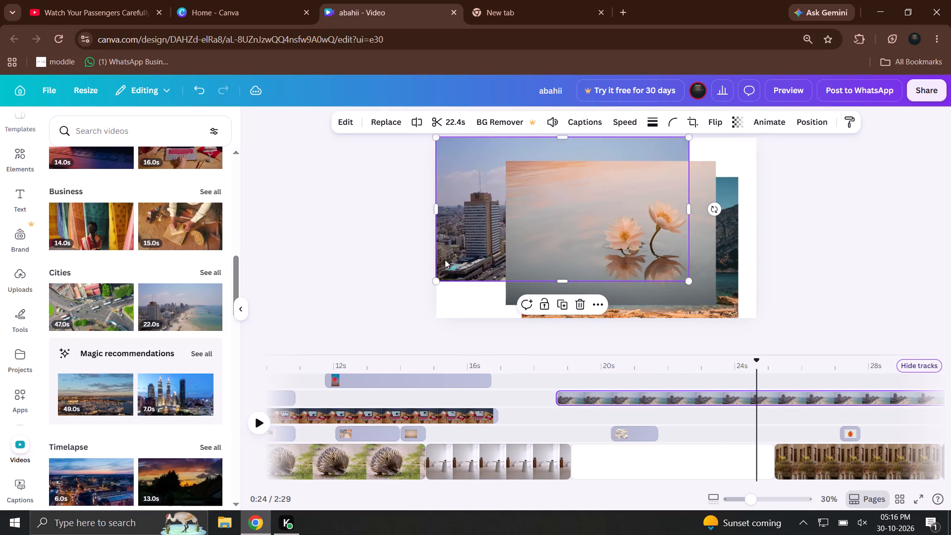
Move the lotus photo to the page's lower-left corner and the rocky beach photo to its lower-right corner.
drag(511, 293, 503, 296)
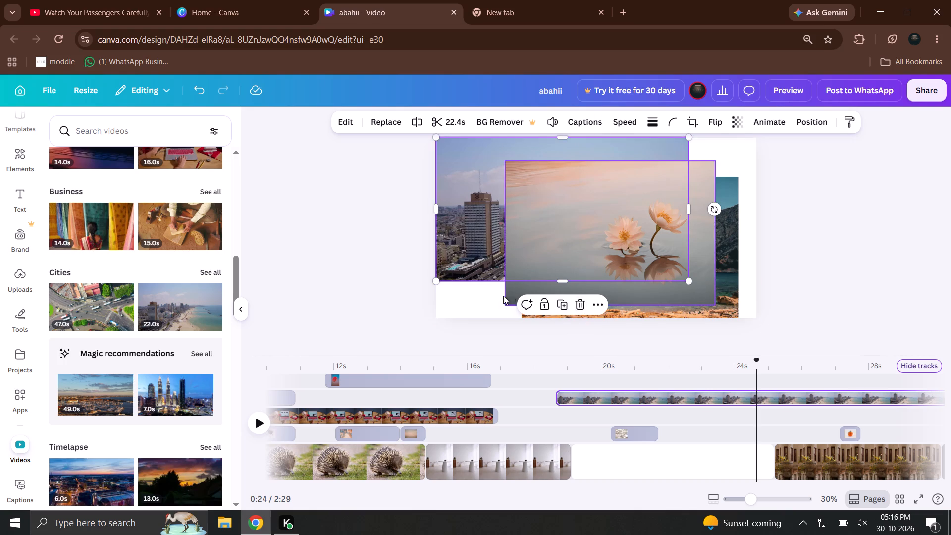
drag(503, 296, 441, 308)
drag(662, 285, 678, 284)
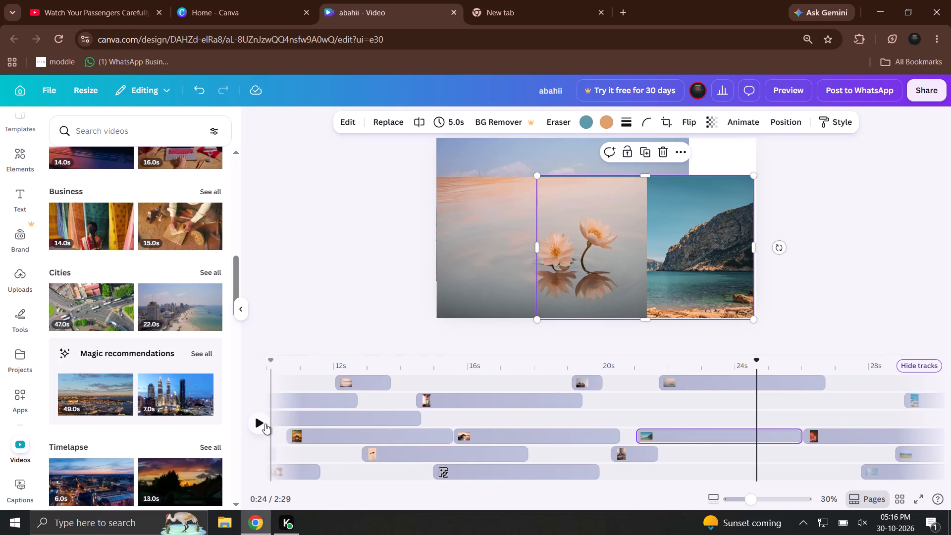
Add the 15-second pink-backdrop clip from the Sports videos on its own track at about 11 s and play that section.
click(265, 424)
click(297, 372)
click(263, 428)
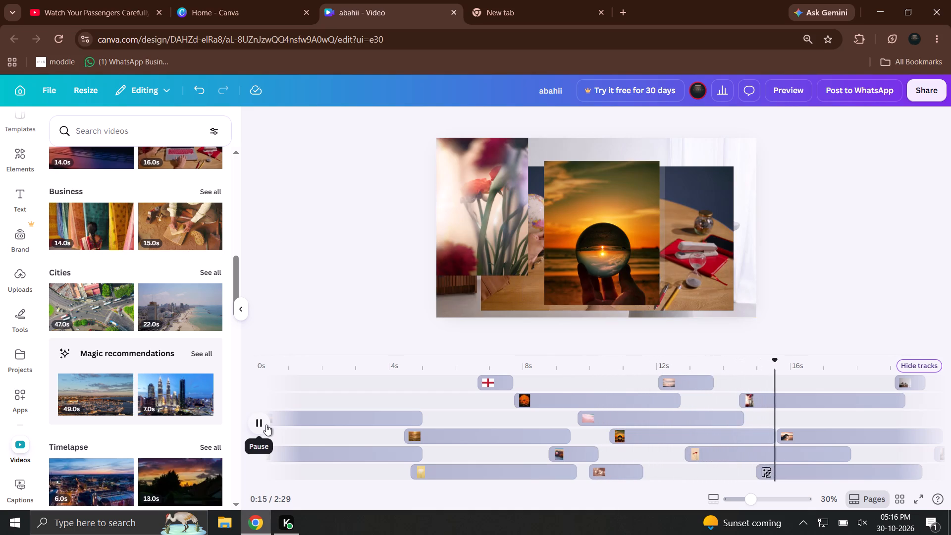
scroll(183, 395, down, 5)
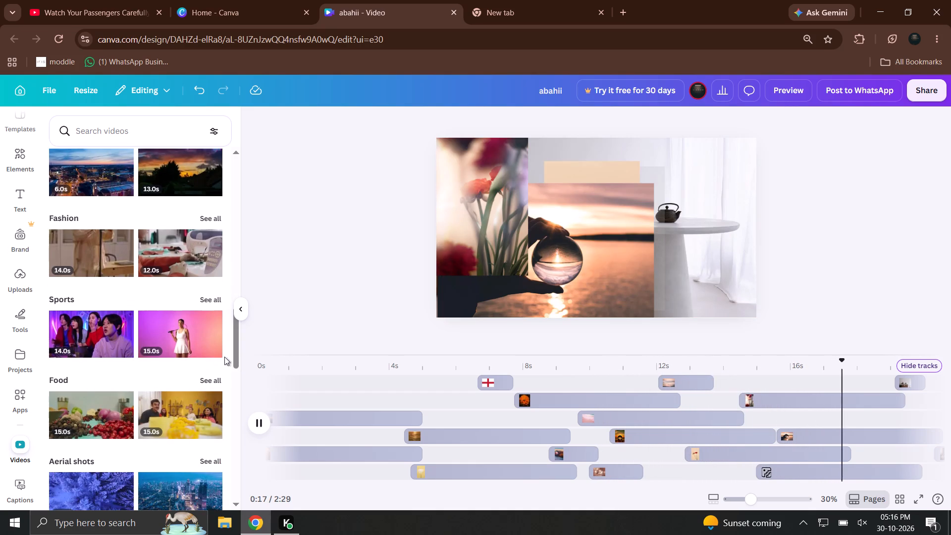
drag(210, 345, 705, 445)
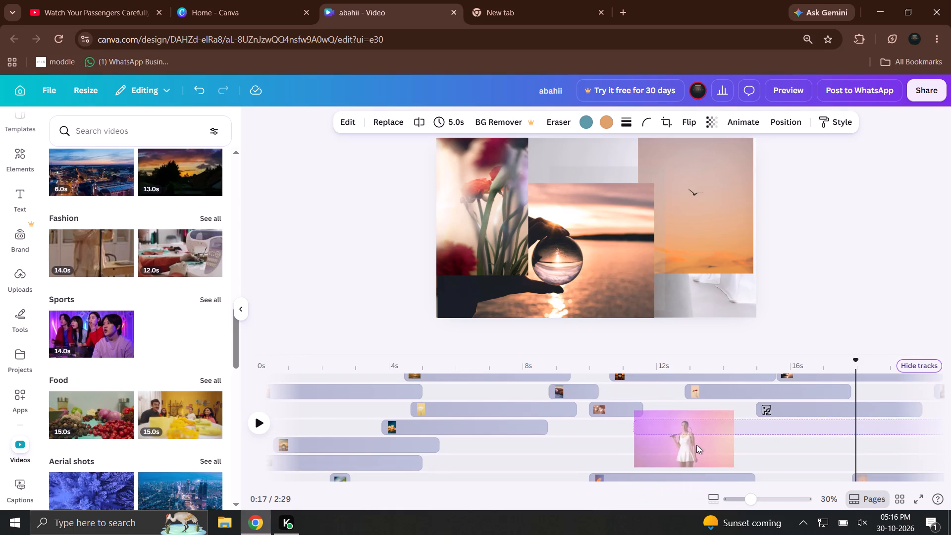
click(621, 367)
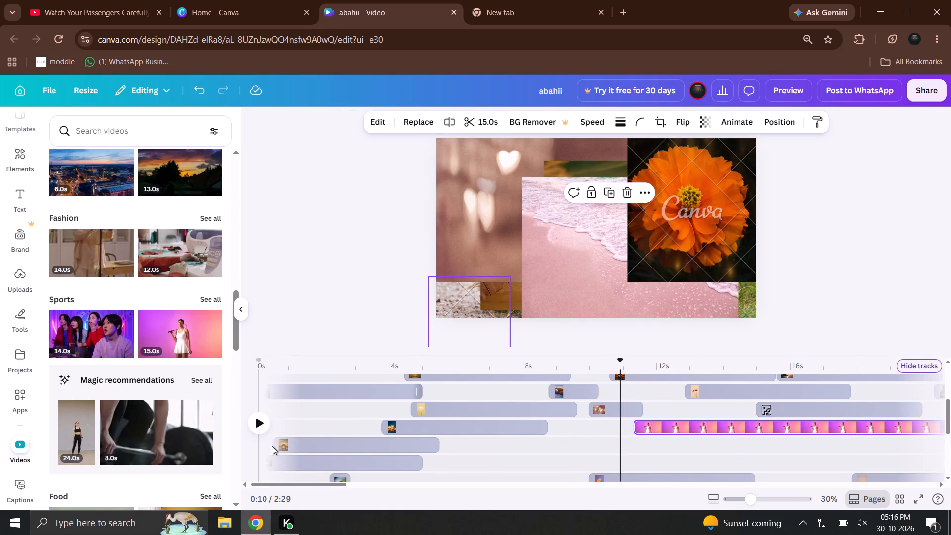
click(268, 430)
click(268, 428)
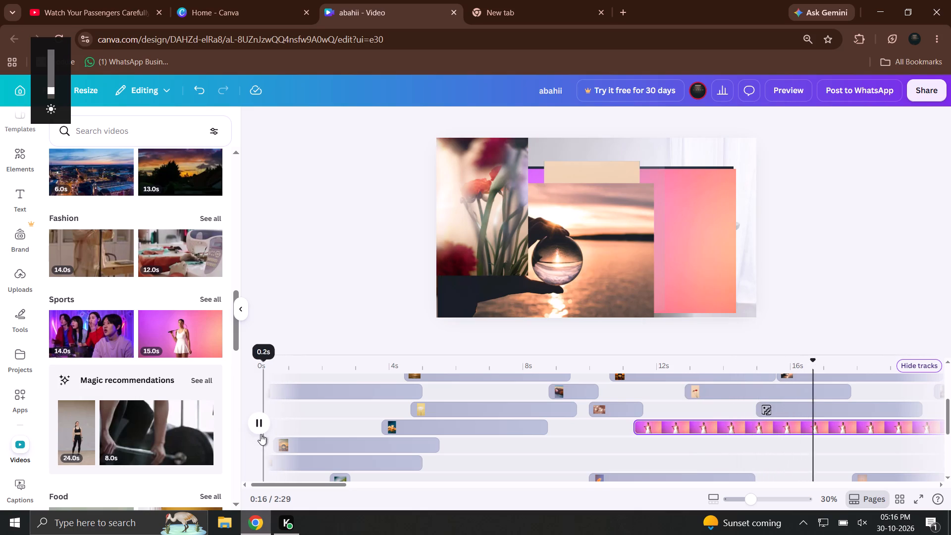
click(258, 431)
click(258, 431)
Add the 17-second night city clip from Aerial shots at about 6 s and play the video from about 5 s.
scroll(185, 444, down, 4)
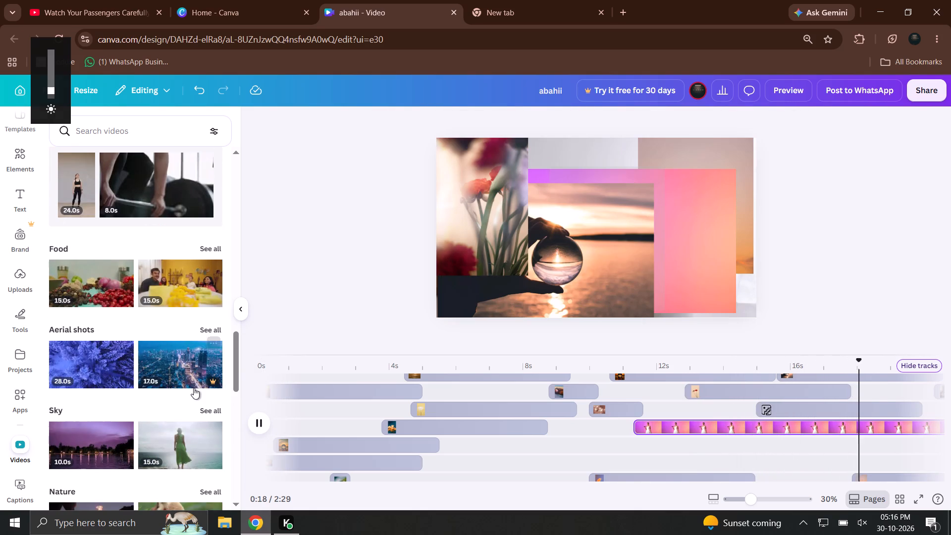
drag(186, 375, 507, 456)
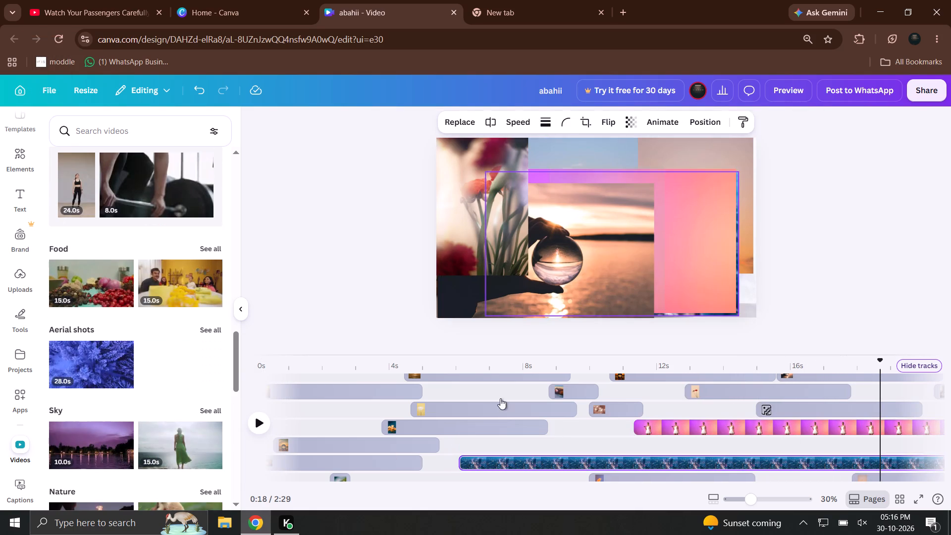
drag(458, 369, 424, 368)
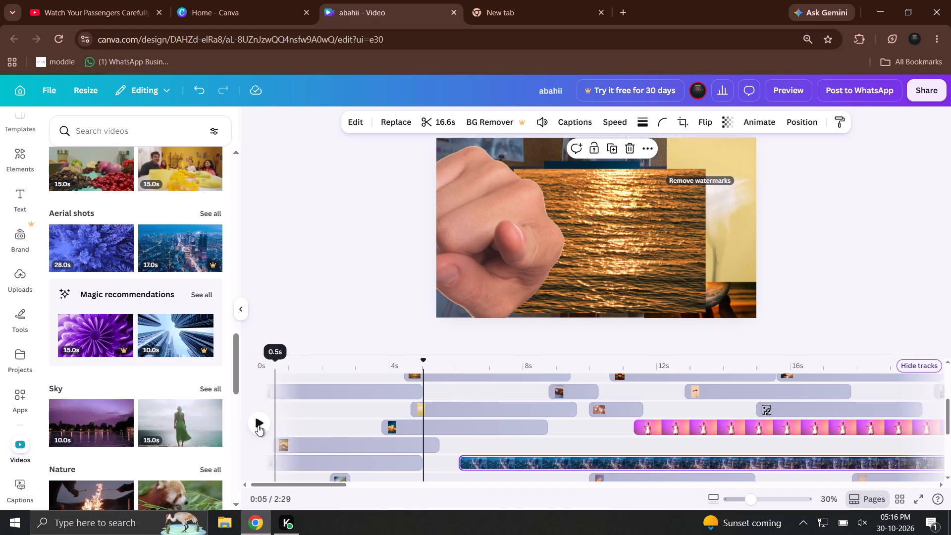
click(258, 425)
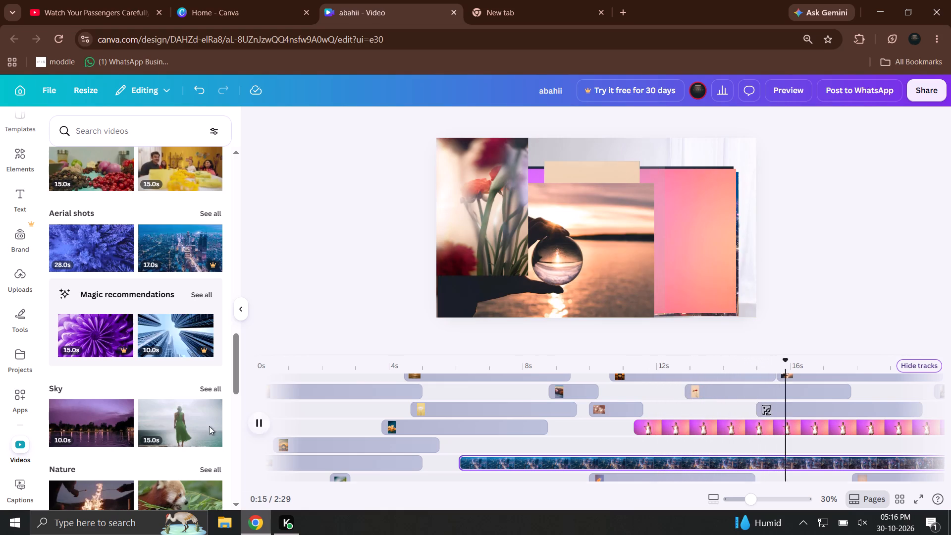
Add the 9-second galaxy clip from the Universe videos at about 6 s and play the section from just before it.
scroll(180, 436, down, 9)
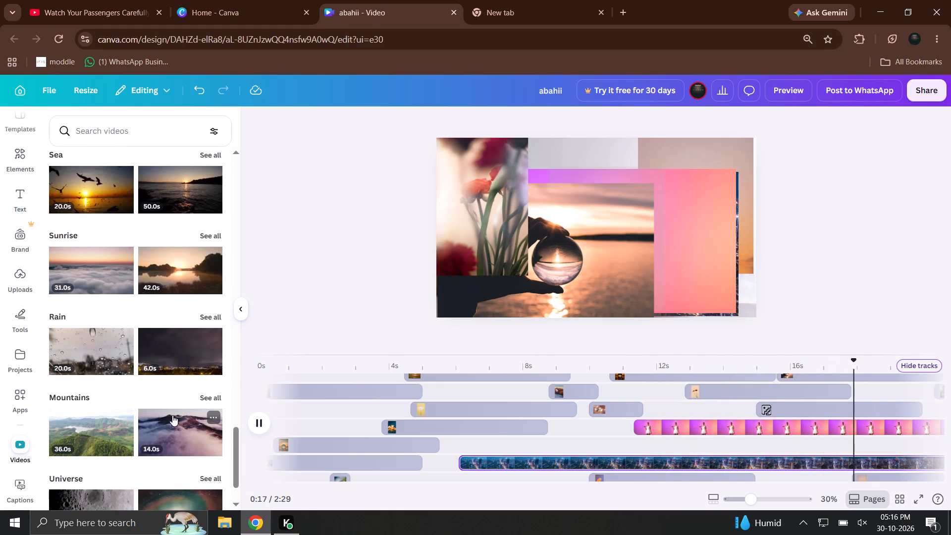
scroll(165, 431, down, 5)
click(255, 428)
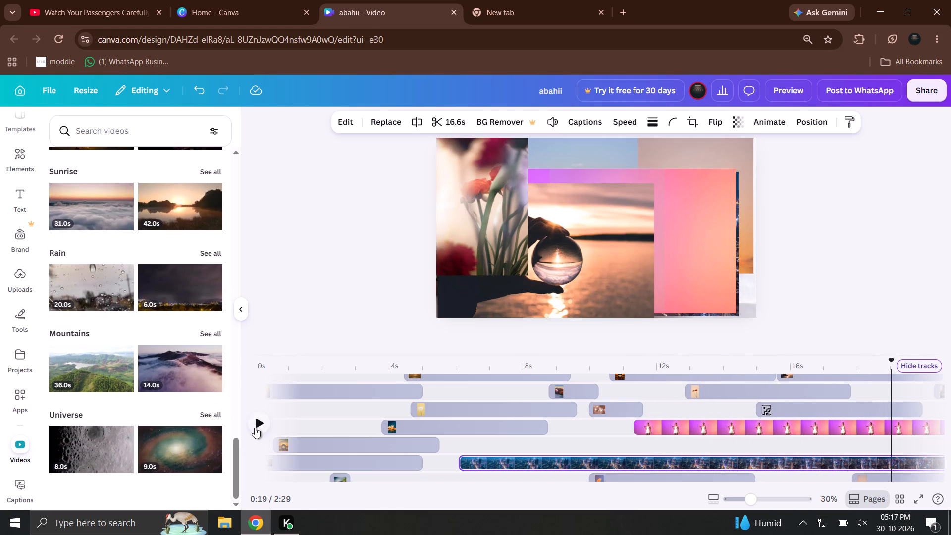
scroll(152, 423, down, 5)
drag(175, 439, 507, 452)
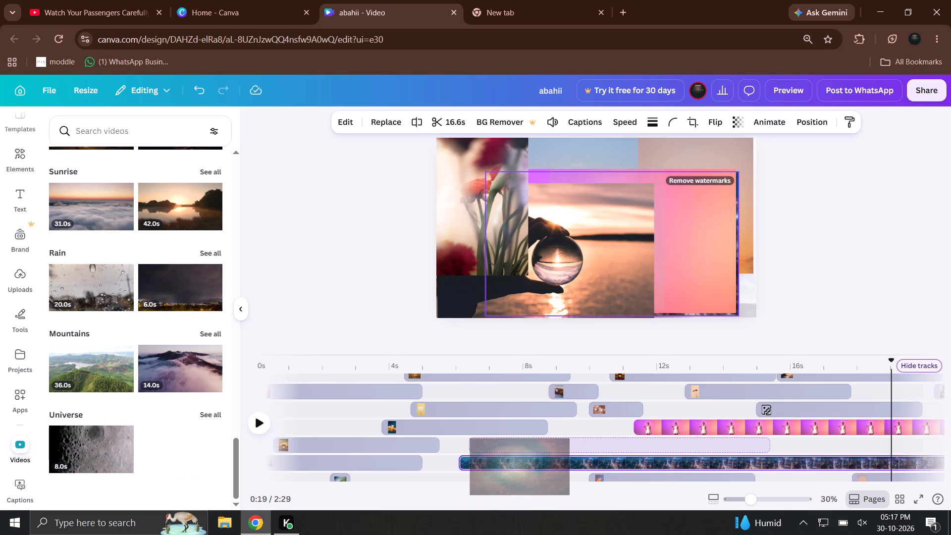
drag(507, 452, 504, 449)
drag(477, 366, 450, 366)
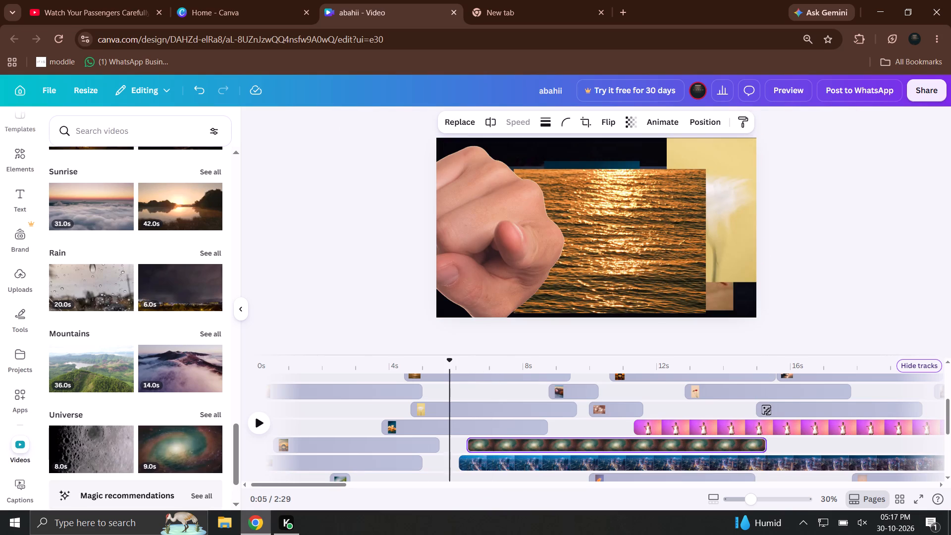
click(236, 428)
click(251, 424)
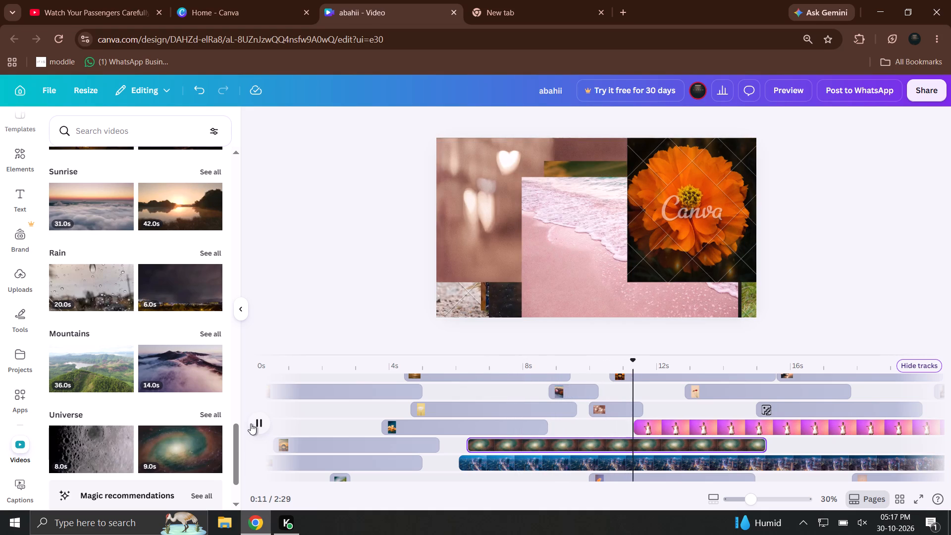
Add the 15-second green-dress clip from the Sky videos at about 4 s and play it back, pausing near 11 s.
scroll(123, 378, up, 9)
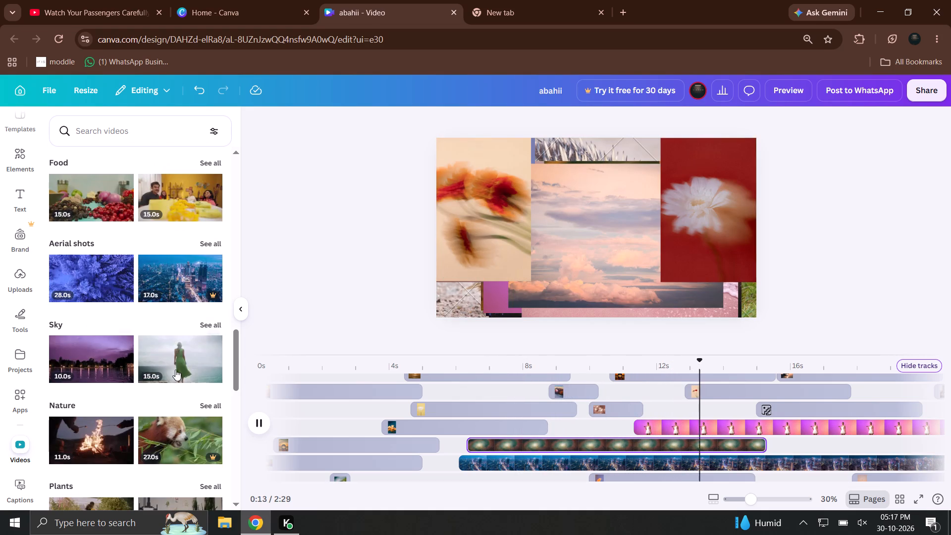
drag(175, 370, 430, 396)
drag(415, 369, 399, 373)
click(261, 419)
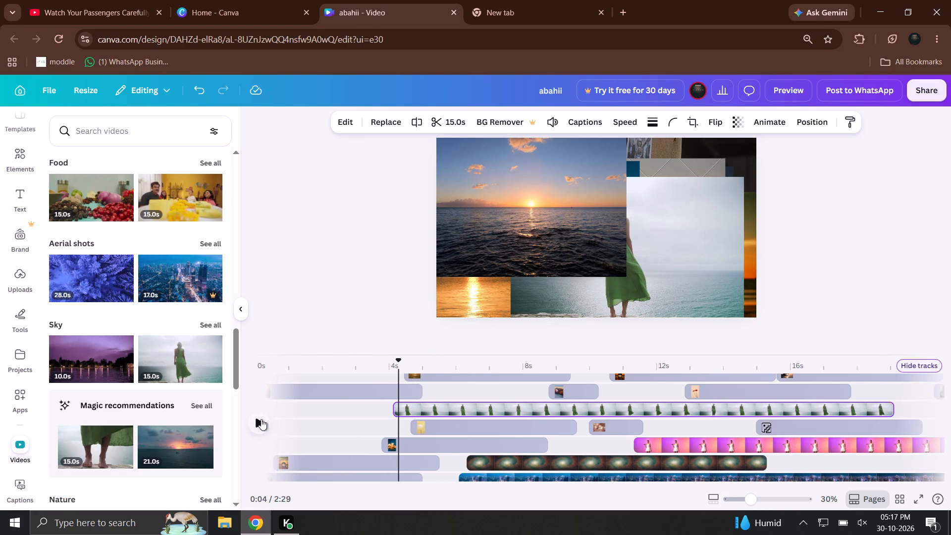
click(261, 419)
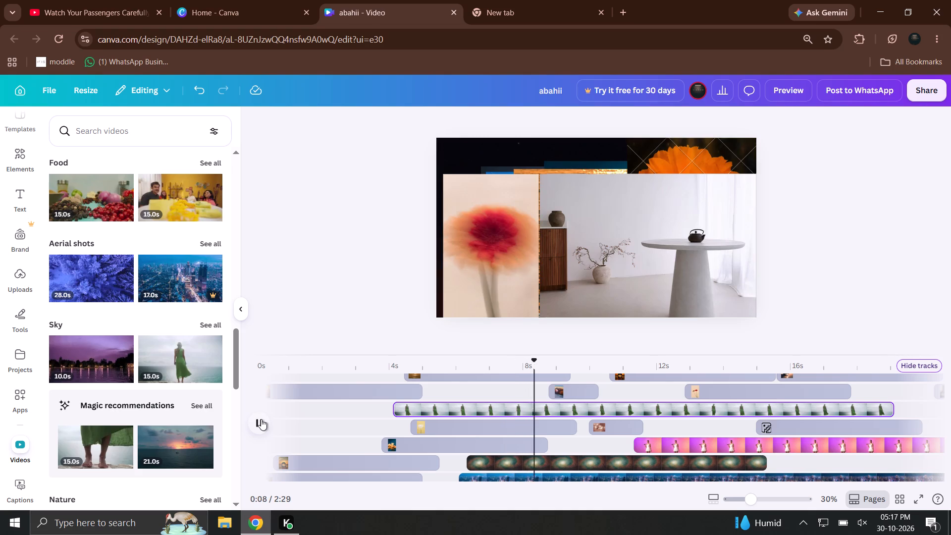
click(261, 419)
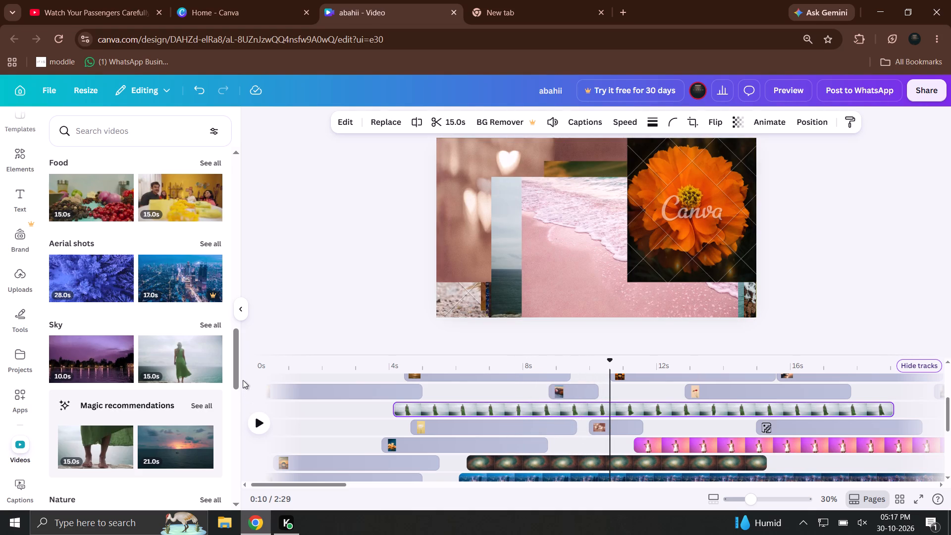
Add two People clips: the 11-second woman at a table at about 1:20 and the 12-second yellow-garment clip at about 1:15.
drag(237, 376, 225, 228)
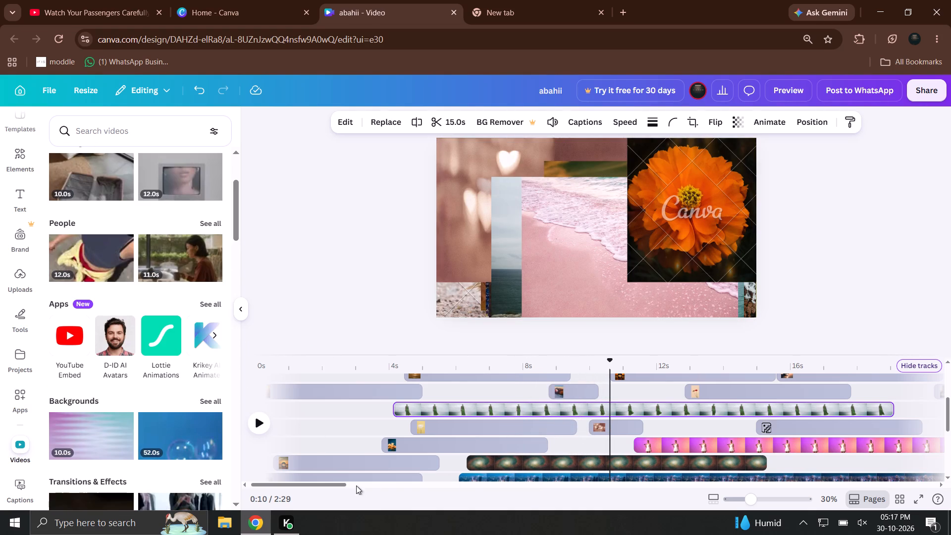
drag(340, 485, 671, 514)
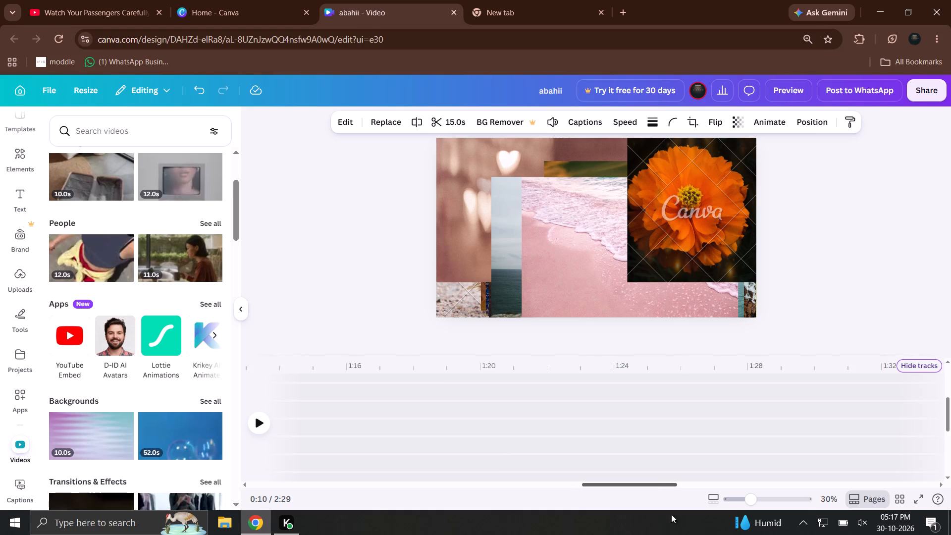
drag(671, 514, 666, 514)
drag(184, 267, 562, 445)
drag(110, 251, 525, 465)
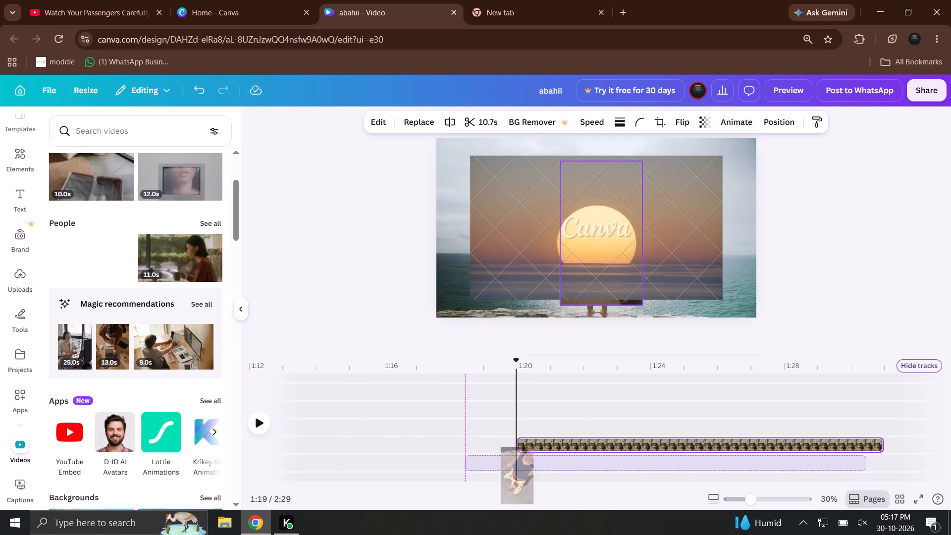
drag(525, 465, 415, 451)
Add the 12-second television clip at about 1:12 and another copy of the 11-second woman-at-table clip at about 1:13.
drag(206, 188, 325, 389)
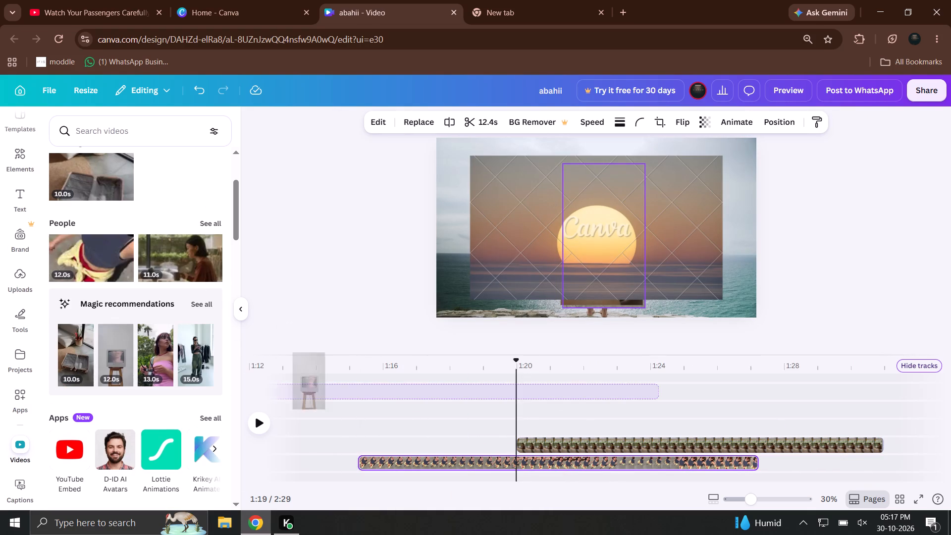
drag(325, 389, 323, 395)
drag(156, 353, 335, 465)
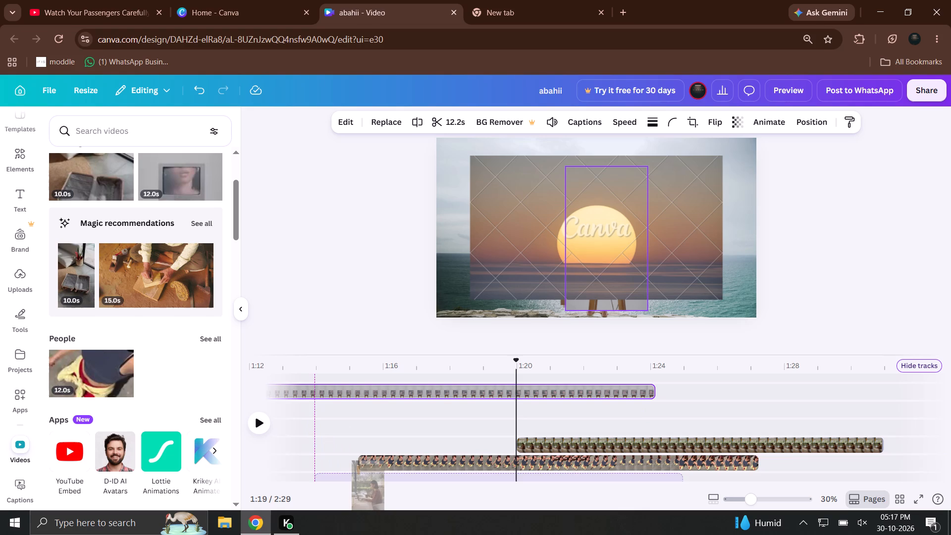
drag(335, 465, 292, 426)
Play the video from about 1:08 into the newly added clips, pausing at about 1:13.
drag(297, 369, 276, 370)
click(273, 427)
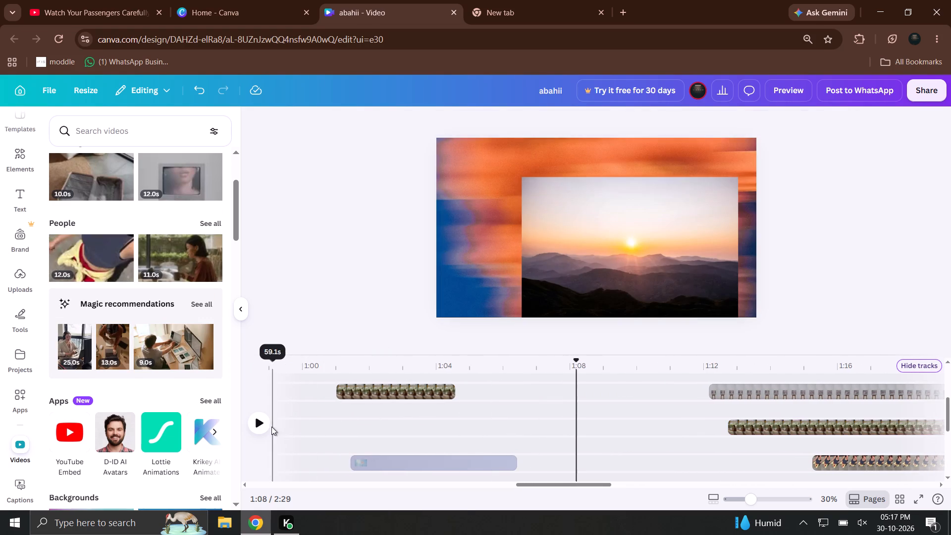
click(268, 427)
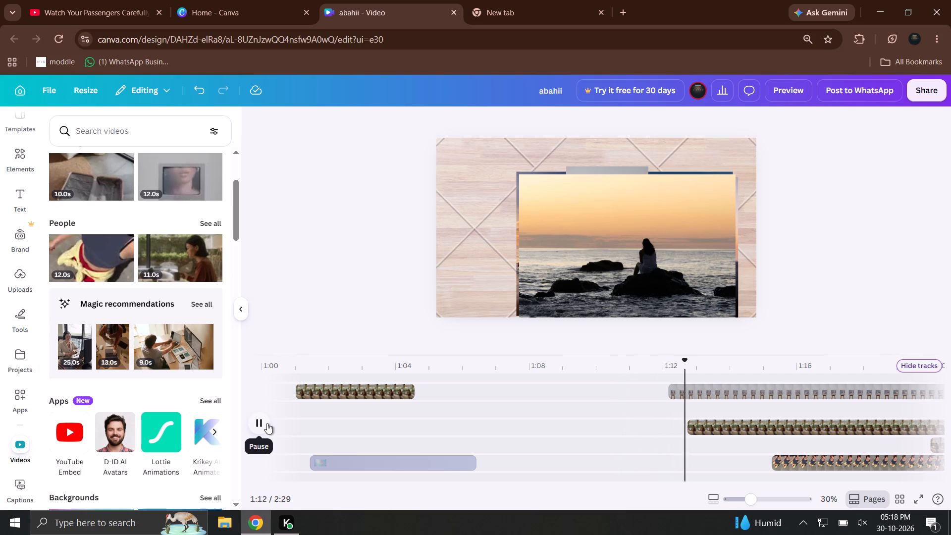
click(267, 423)
At about 1:13, move the front photo of the woman on the rocks into the canvas's upper-left corner.
click(564, 270)
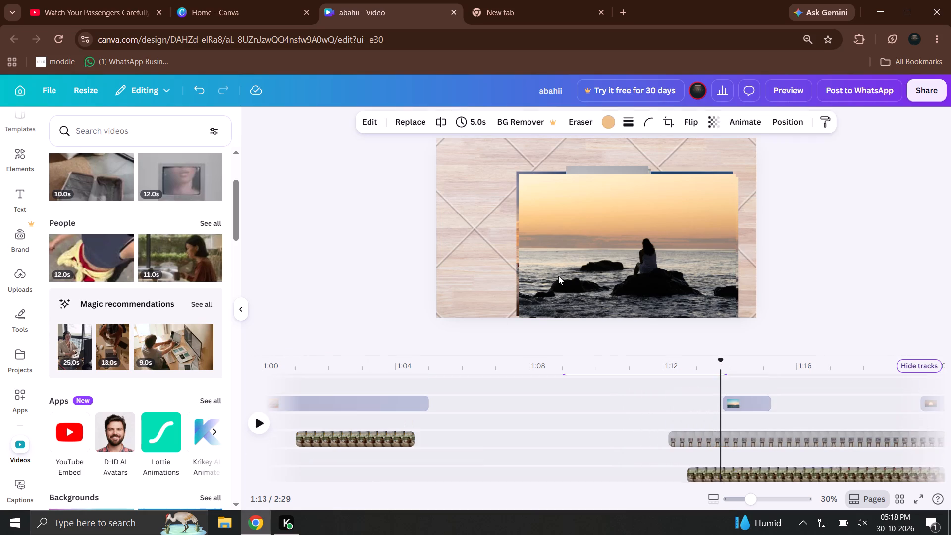
drag(559, 277, 506, 256)
drag(533, 258, 444, 213)
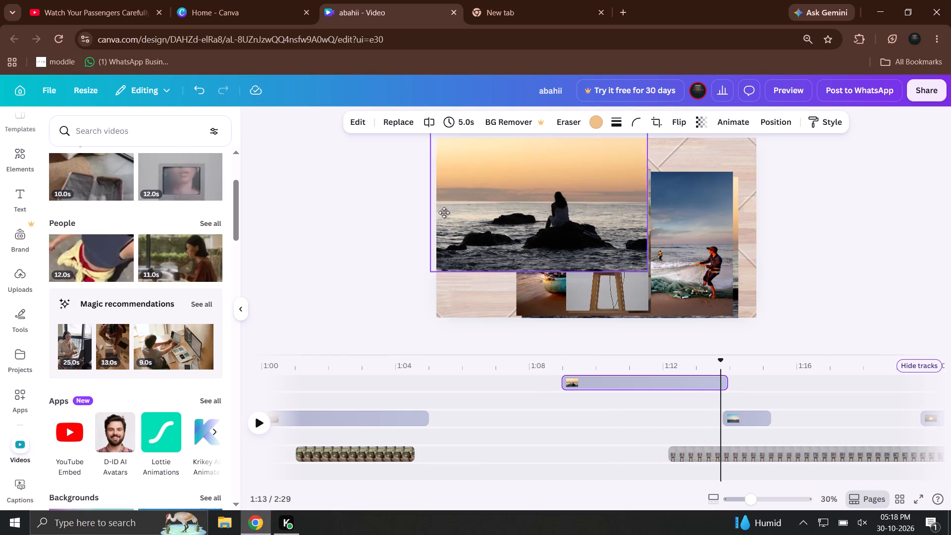
drag(444, 213, 420, 219)
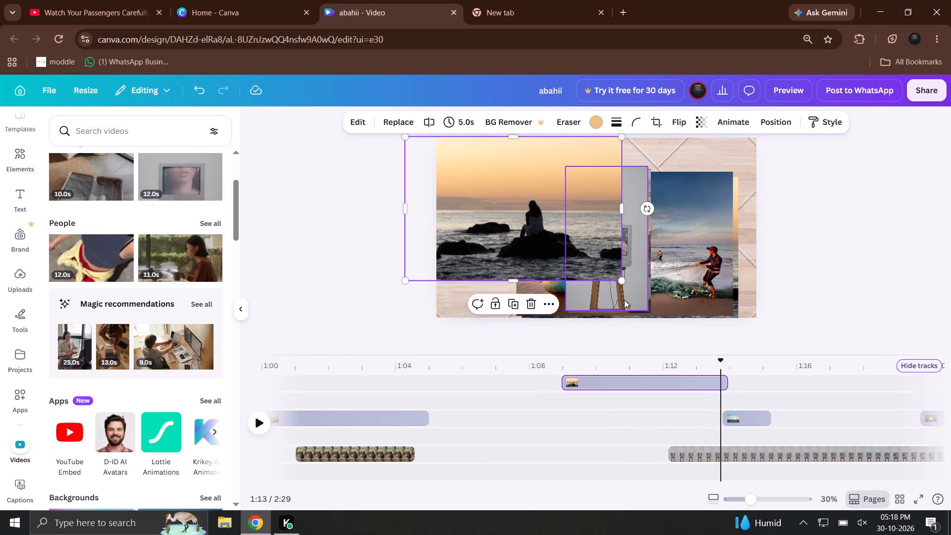
Move the television clip to the canvas's upper-right edge and the woman-at-table clip to its lower-left corner.
drag(624, 300, 768, 237)
drag(637, 298, 523, 296)
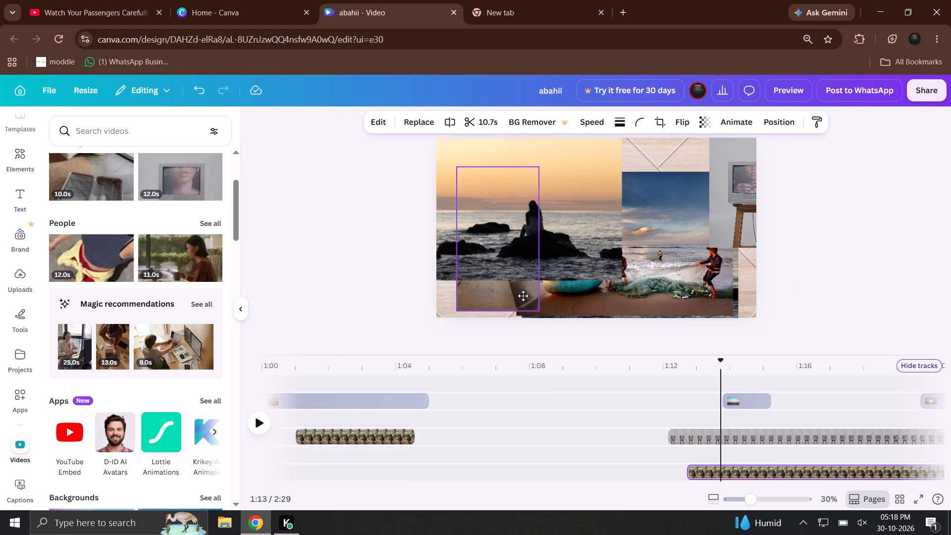
drag(523, 296, 500, 307)
Move the fisherman photo up to the canvas's top edge and the remaining woman-on-rocks photo to its lower-right corner.
drag(642, 313, 644, 229)
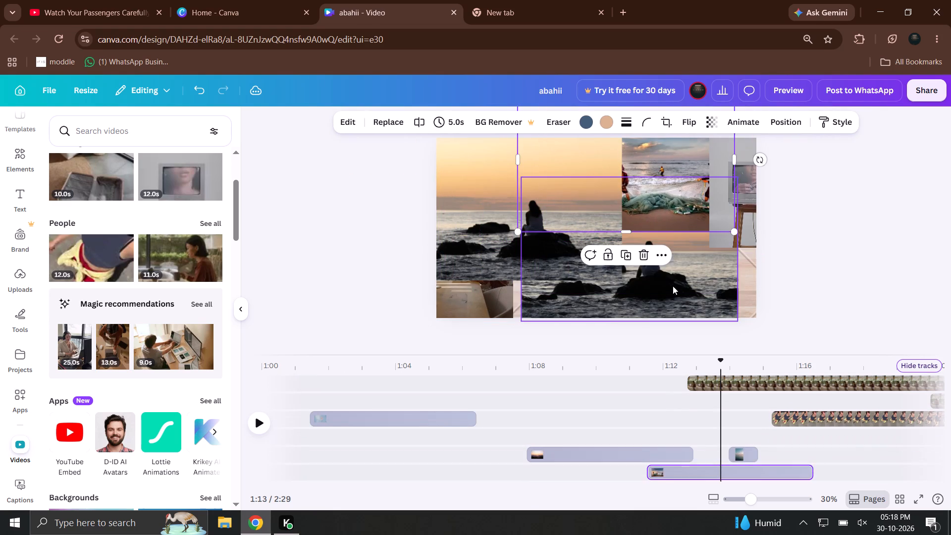
drag(674, 289, 714, 301)
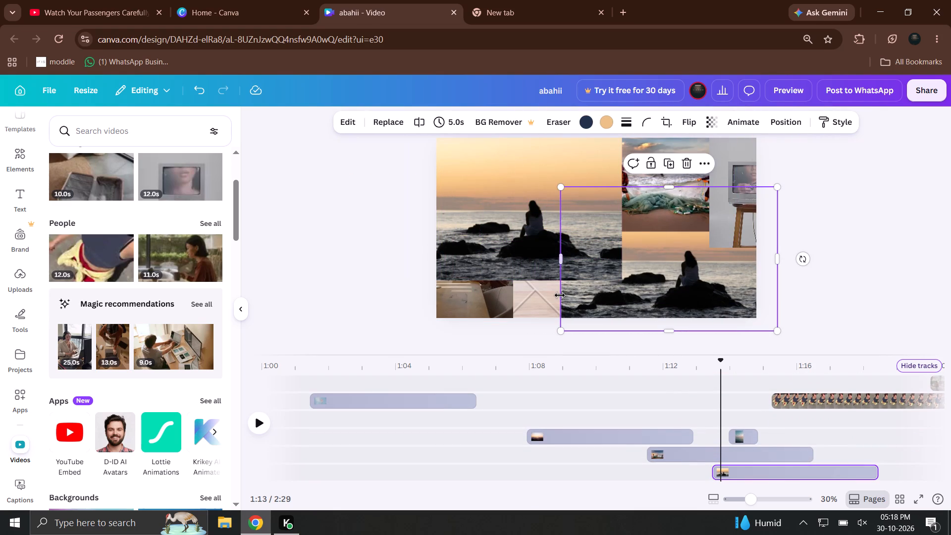
click(560, 295)
click(548, 297)
Review the rearranged collage by playing it from about 1:13 to 1:16, again from 1:04, and again from 1:09.
click(268, 427)
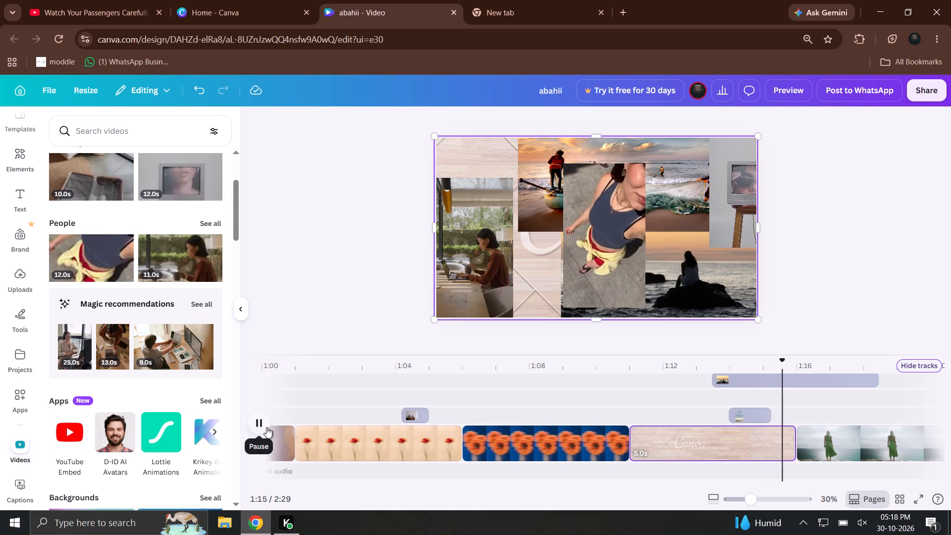
click(266, 427)
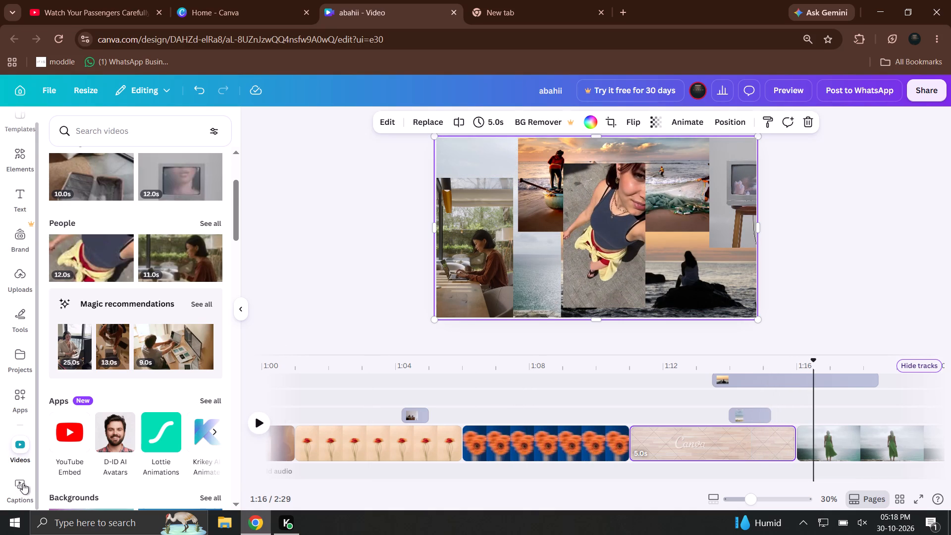
click(557, 378)
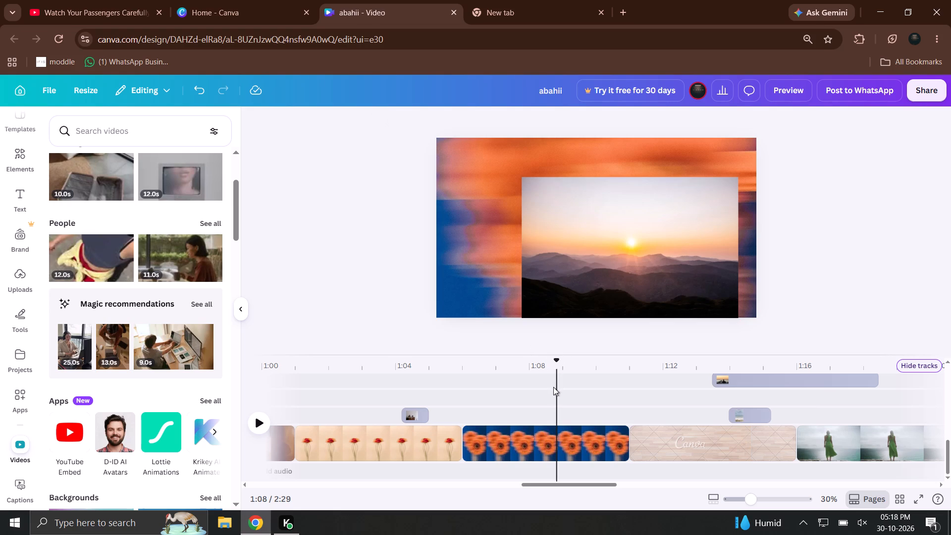
click(402, 365)
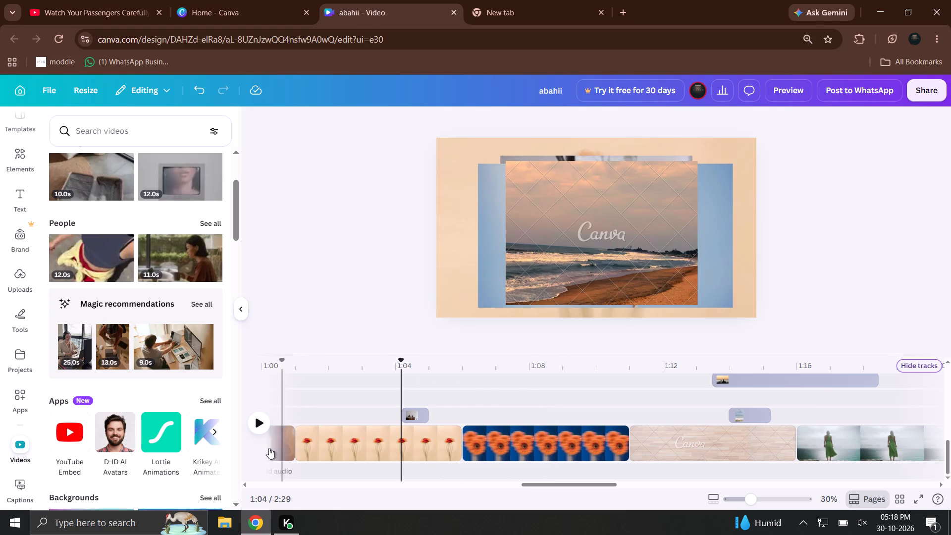
click(262, 423)
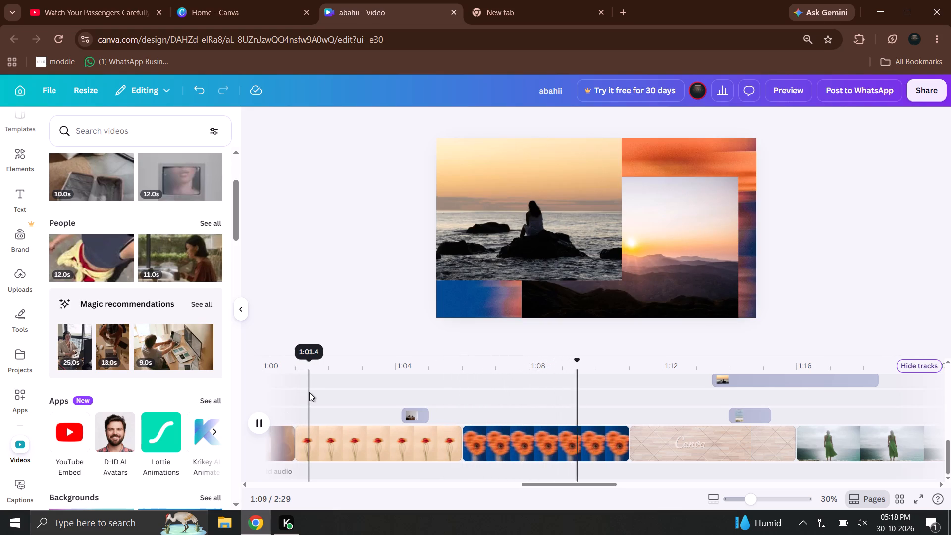
scroll(598, 449, up, 7)
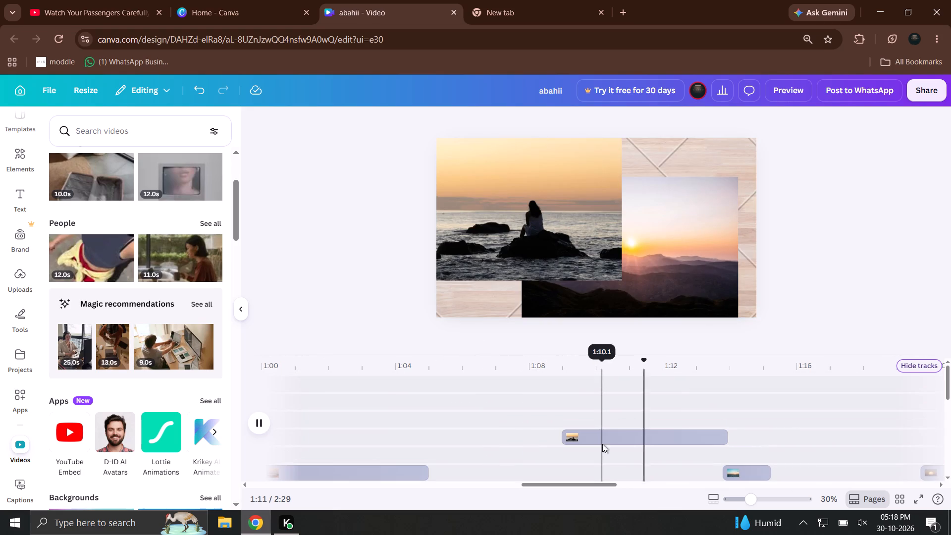
scroll(602, 442, up, 4)
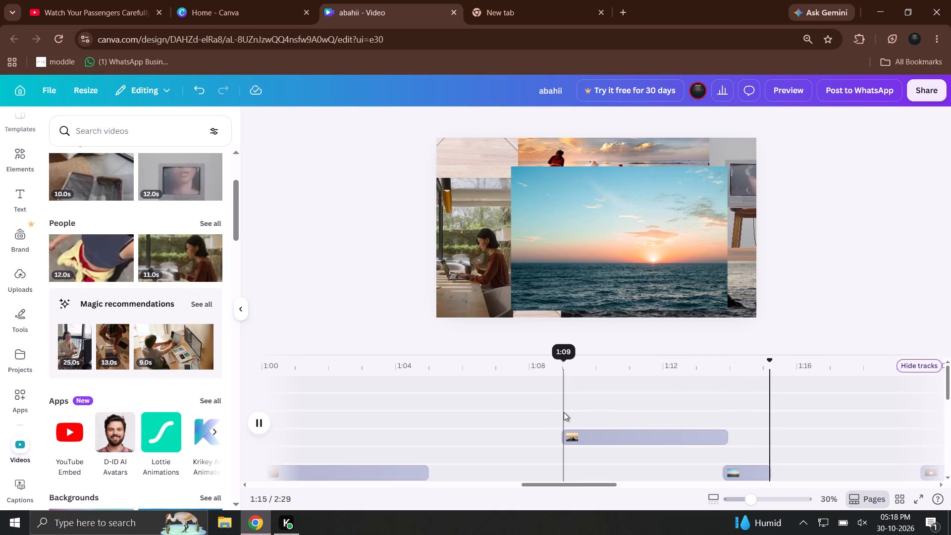
click(564, 412)
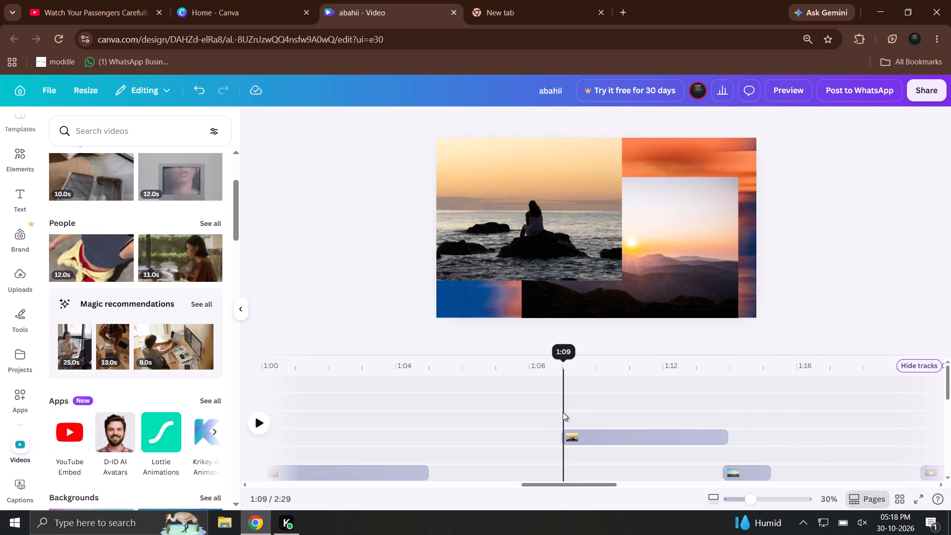
click(262, 428)
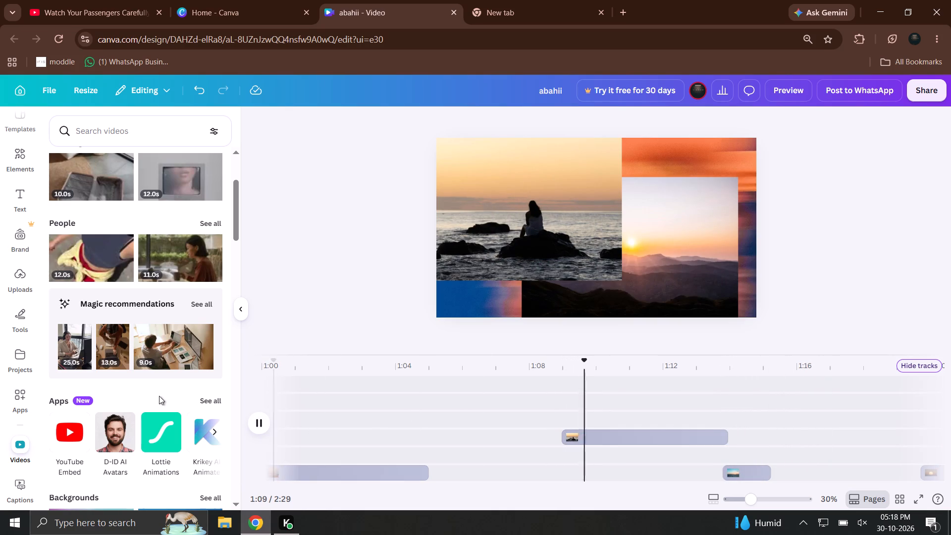
Add the 16-second red-keyboard laptop clip from the Tech videos at about 1:02.
scroll(159, 396, down, 5)
drag(162, 388, 361, 383)
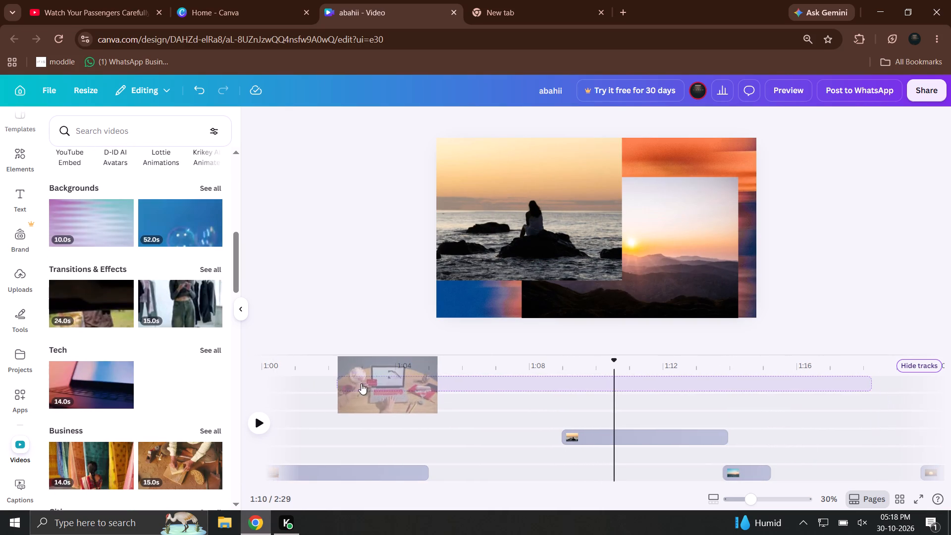
drag(365, 374, 381, 371)
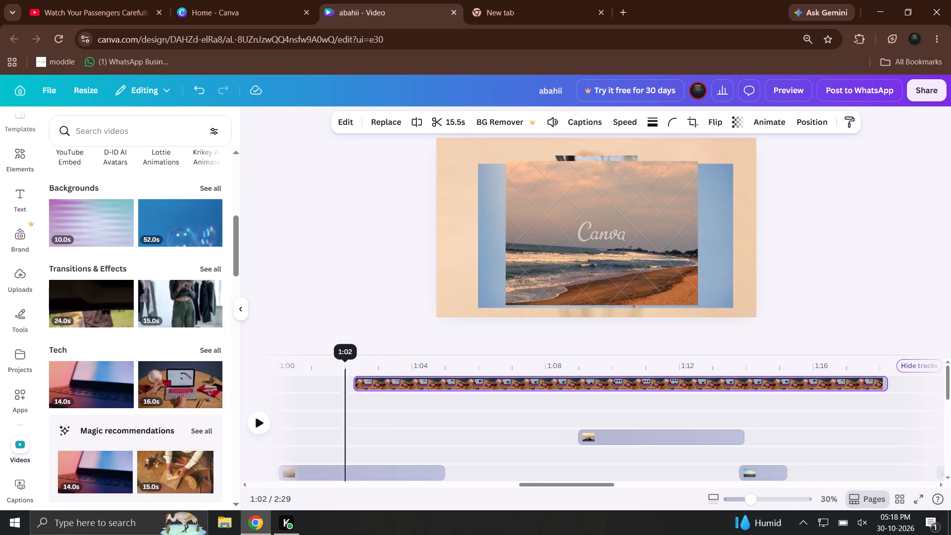
drag(381, 371, 393, 369)
Enlarge the laptop clip toward the upper left until it covers nearly the whole canvas, and play it from about 1:03.
click(547, 295)
drag(491, 182, 434, 177)
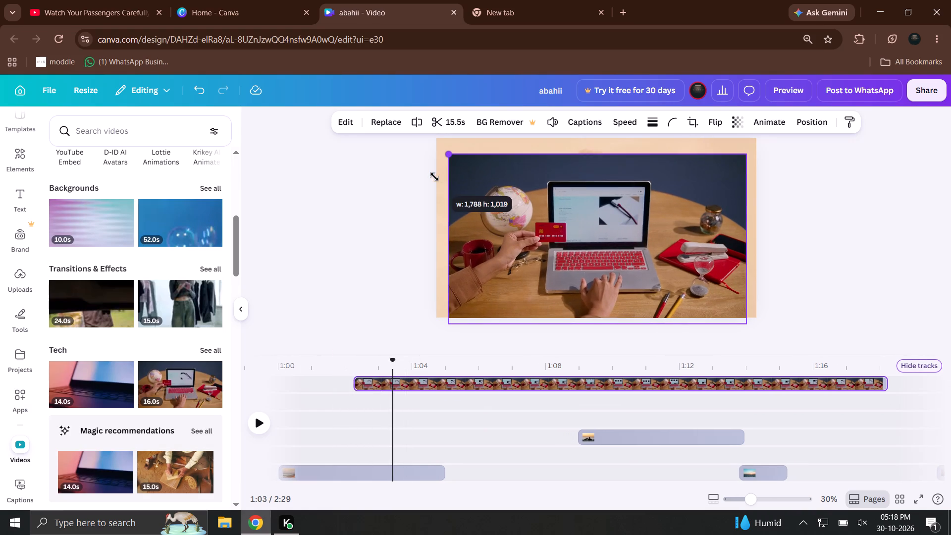
drag(434, 177, 364, 197)
click(262, 432)
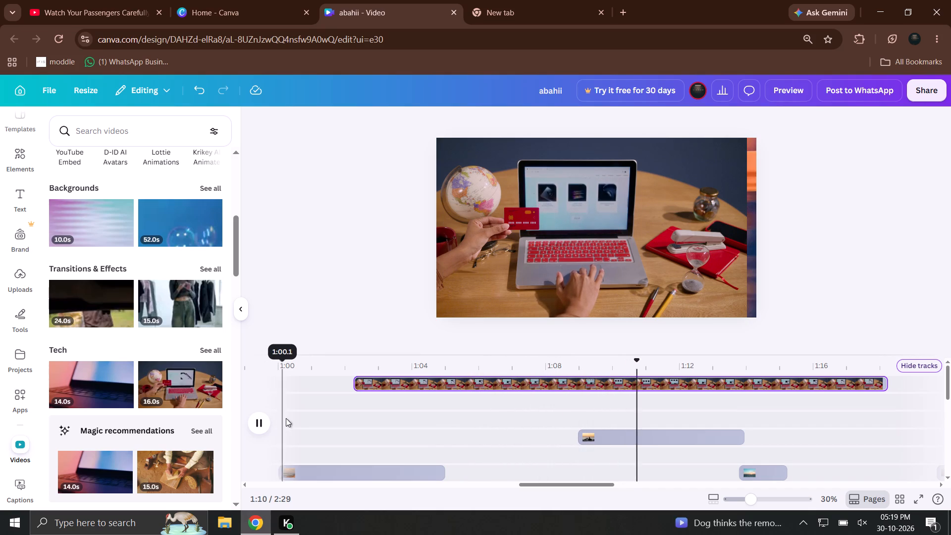
Close the empty new browser tab and return to the abahii video.
click(596, 15)
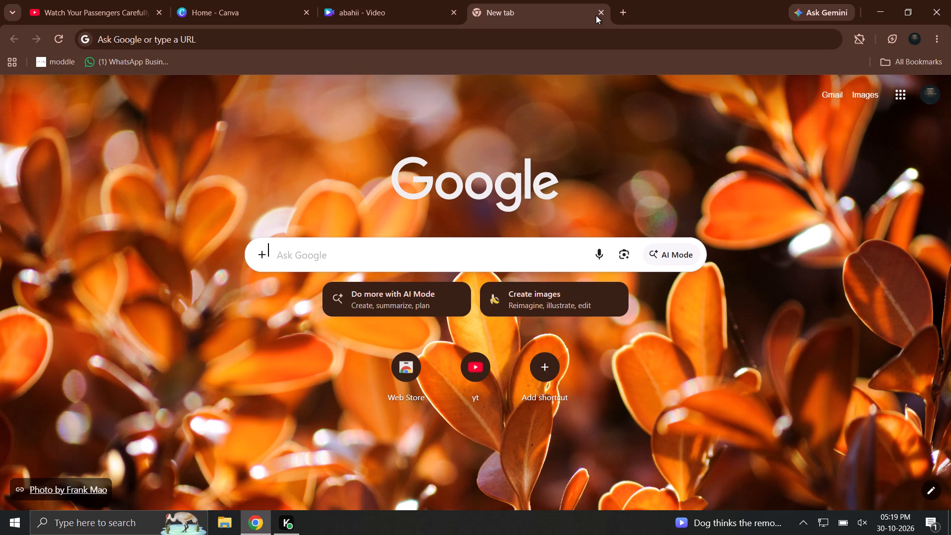
click(599, 14)
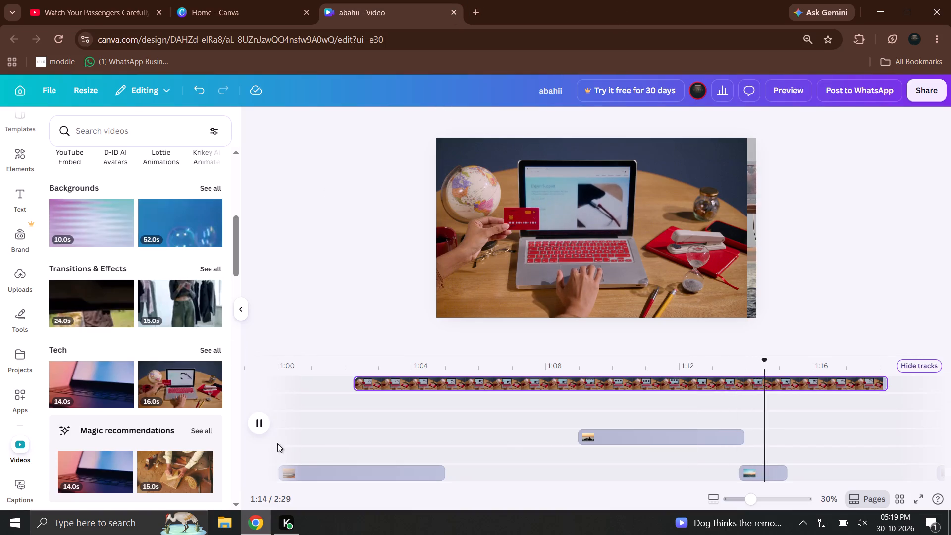
Add the 15-second Sports clip of the woman with a racket at about 0:51 and the 15-second Food family clip at about 0:53.
click(286, 364)
click(259, 434)
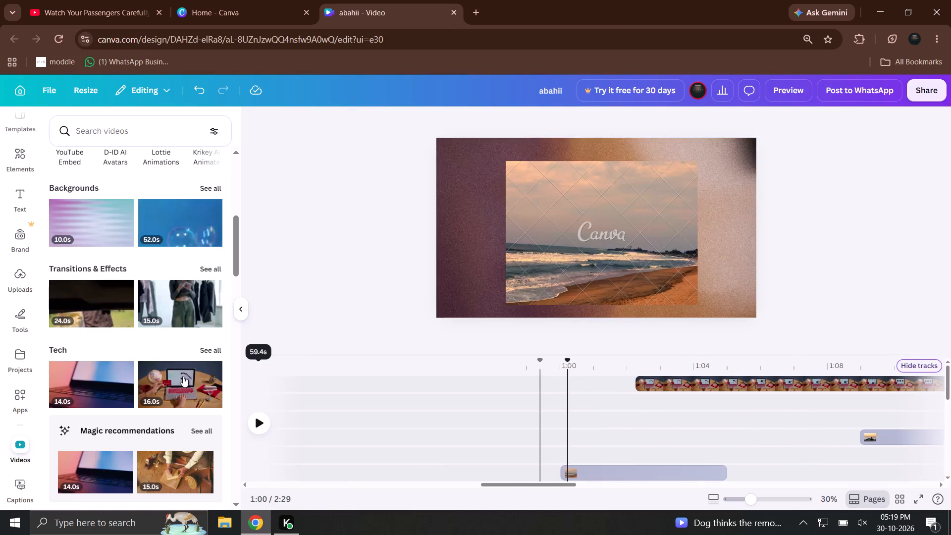
scroll(187, 331, down, 10)
drag(188, 282, 325, 414)
click(295, 366)
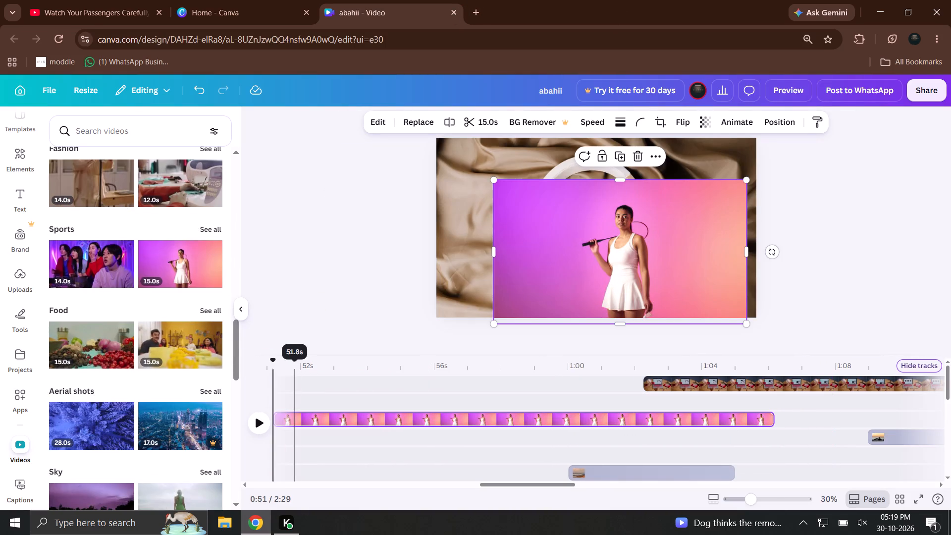
drag(175, 353, 403, 437)
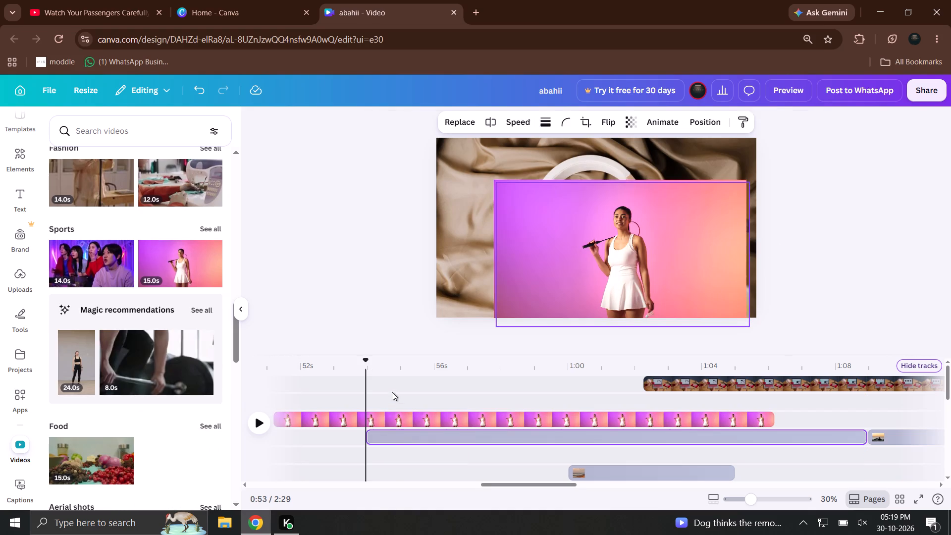
Add the 14-second Sports clip of the group in purple light at about 0:50 and play the video from about 0:46.
drag(101, 267, 331, 456)
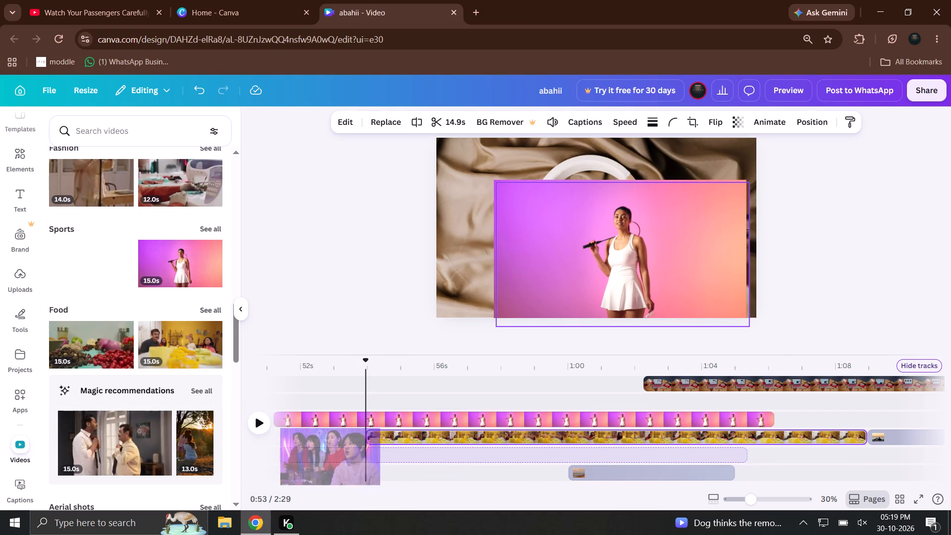
drag(331, 456, 311, 445)
drag(283, 372, 266, 375)
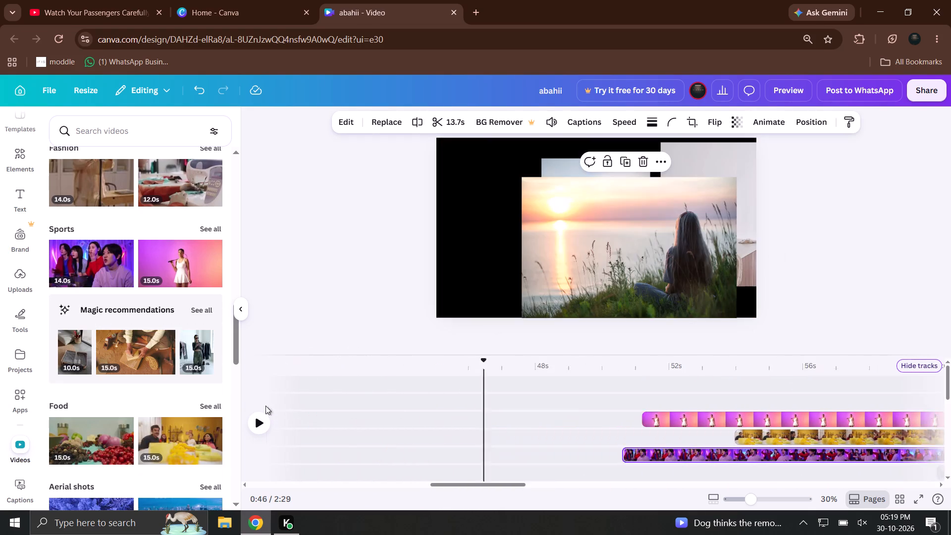
click(261, 419)
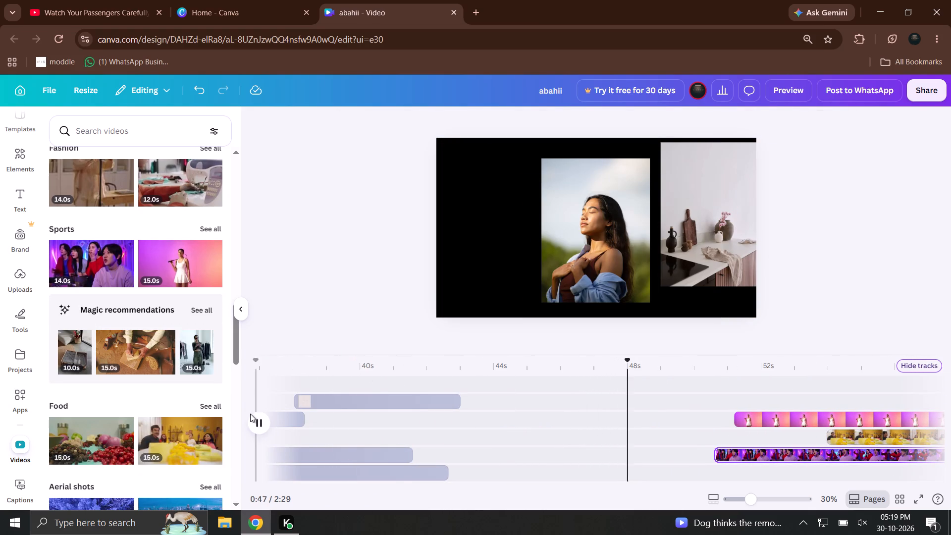
Add the 15-second clothing-rack woman clip from the Magic recommendations at about 0:43.
drag(211, 347, 471, 424)
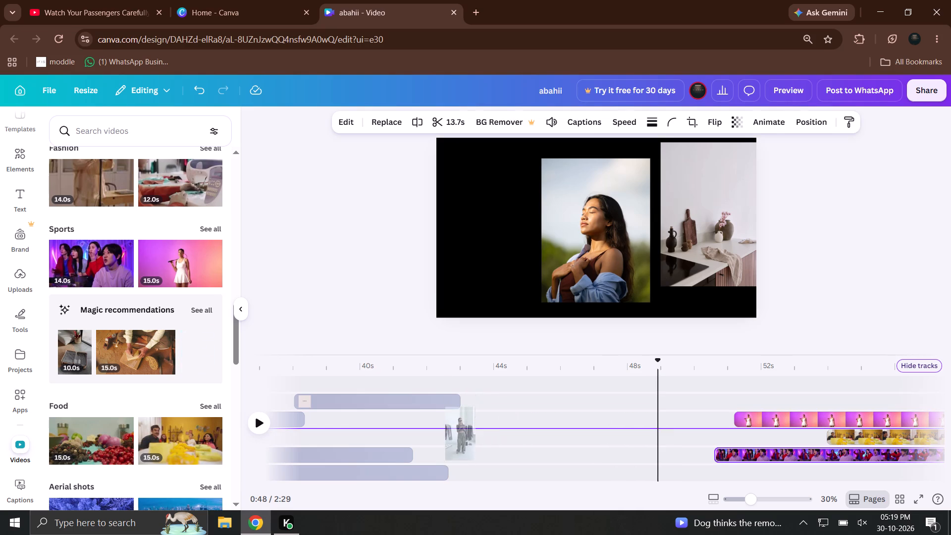
drag(471, 424, 499, 436)
At about 0:43, move the seaside sunset photo to the canvas's upper-left corner and place the clothing-rack clip directly beside it.
click(469, 376)
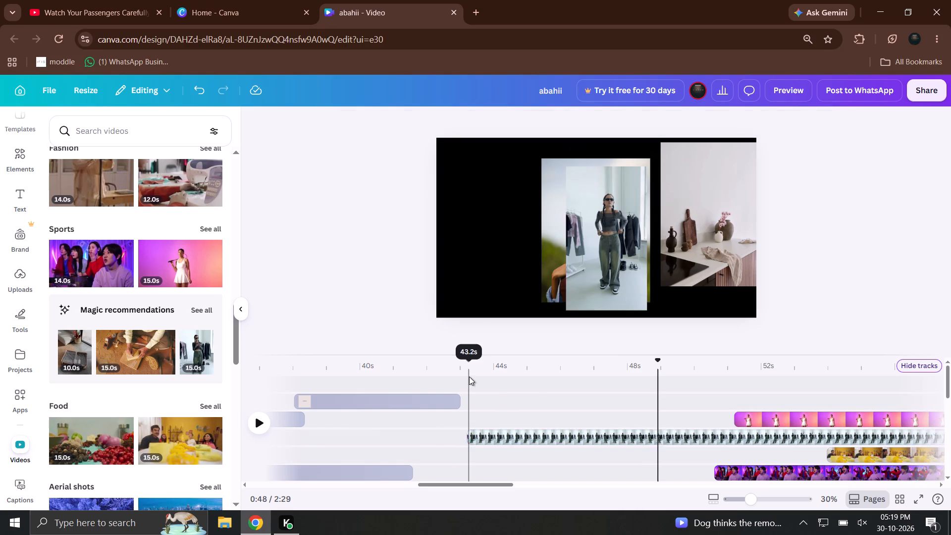
click(563, 263)
drag(584, 261, 522, 228)
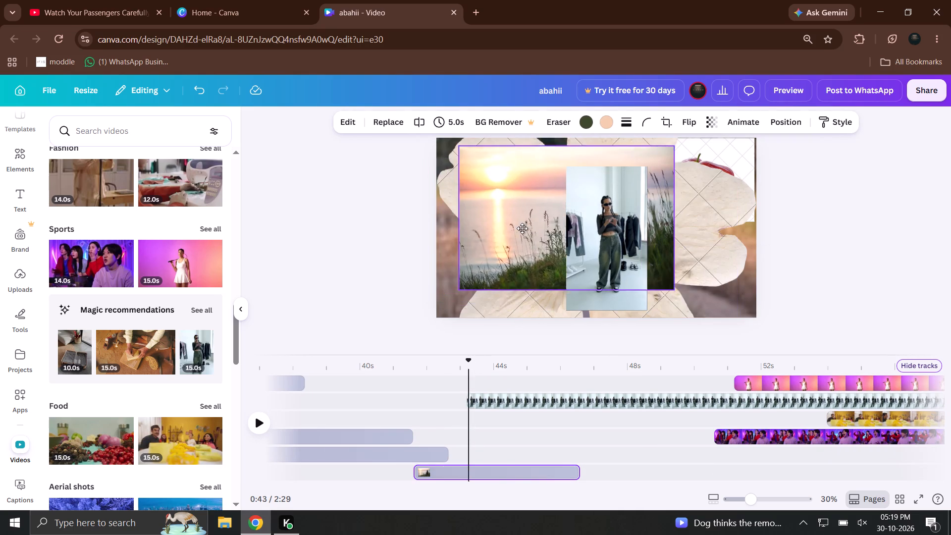
drag(522, 228, 500, 220)
drag(605, 299, 718, 249)
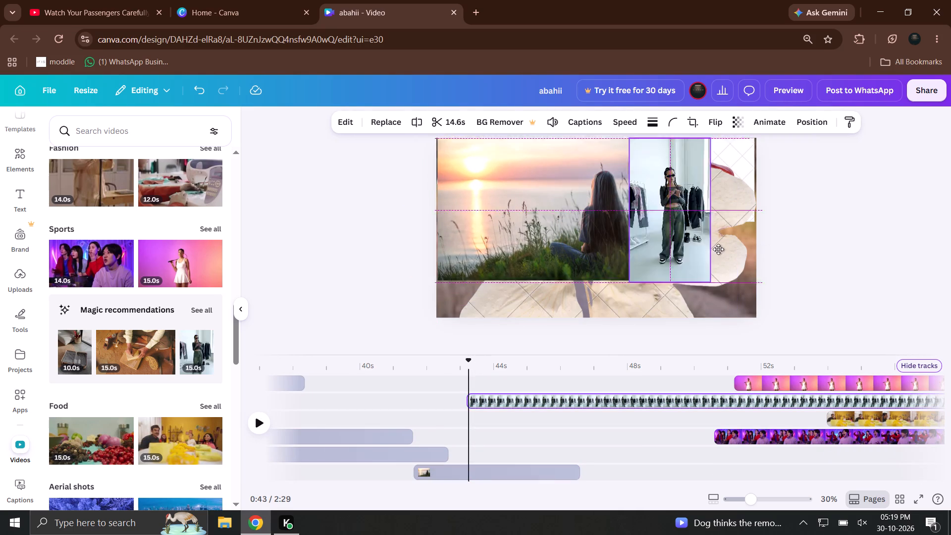
drag(718, 249, 694, 265)
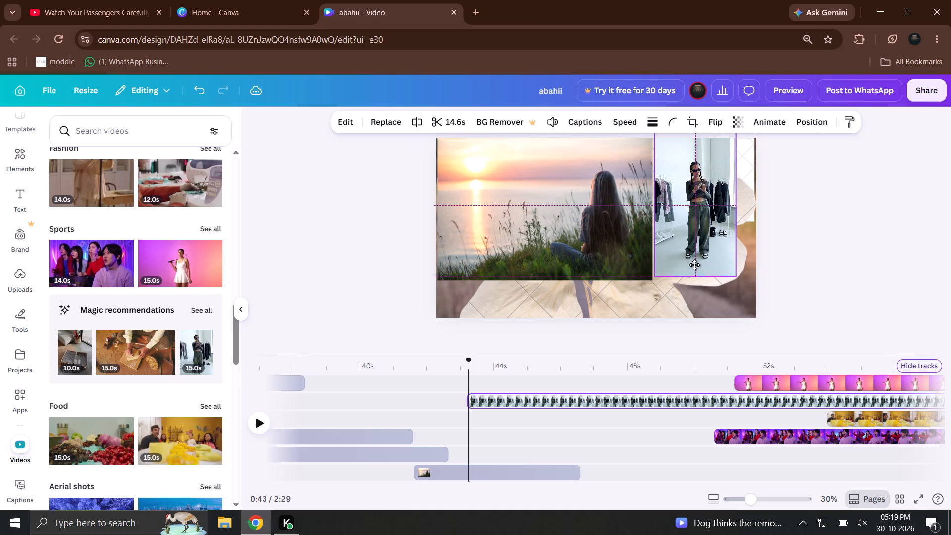
drag(694, 265, 692, 267)
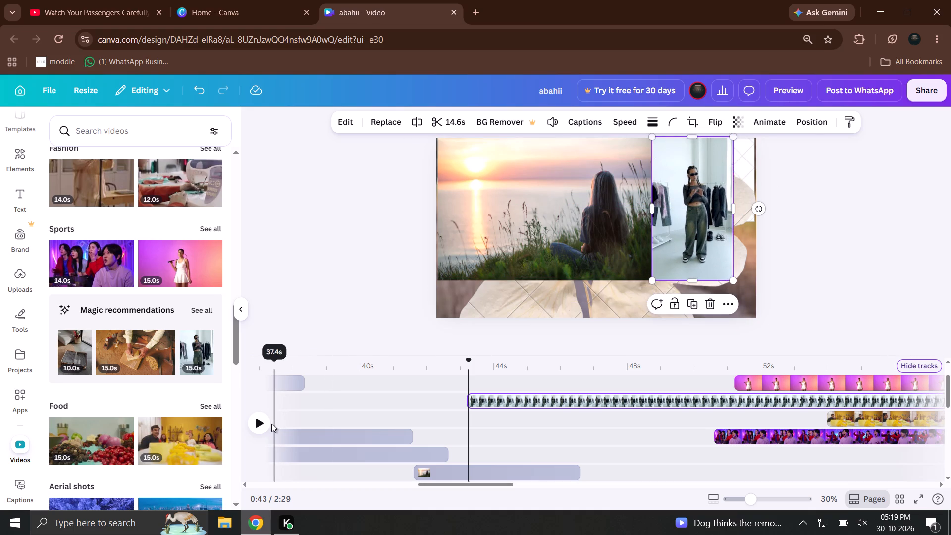
Play the video from about 0:37.
click(271, 424)
click(267, 426)
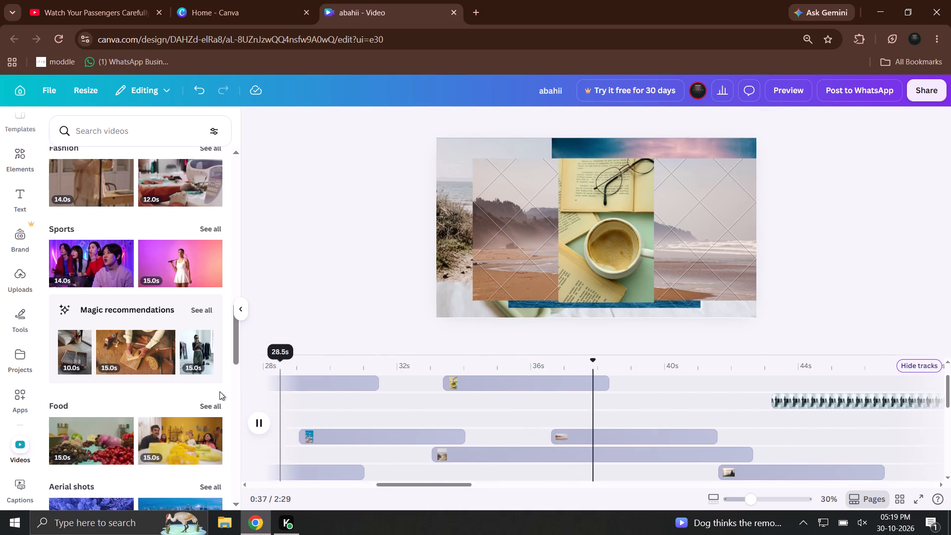
Add the 15-second Sky clip of the woman in a green dress to the video at about 0:39.
scroll(202, 393, down, 4)
drag(186, 358, 487, 337)
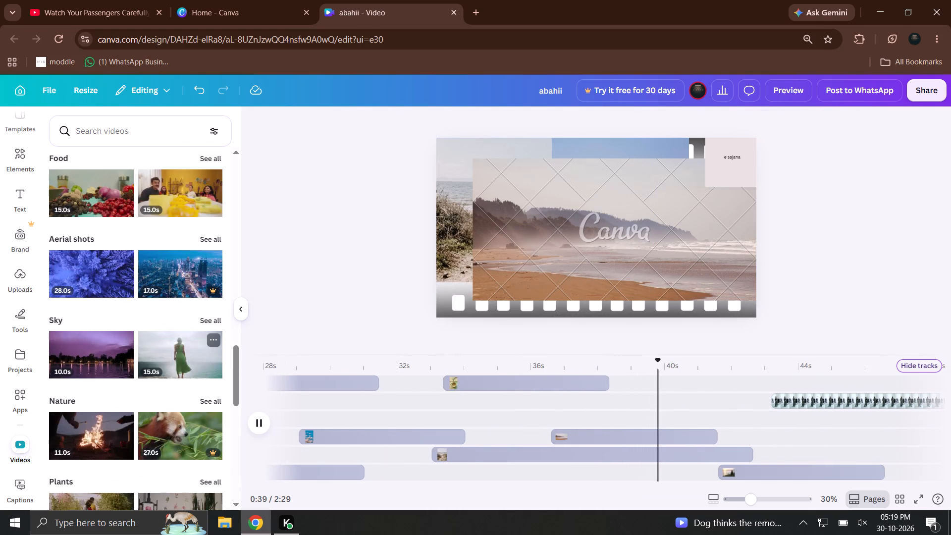
drag(487, 337, 517, 214)
drag(202, 364, 434, 273)
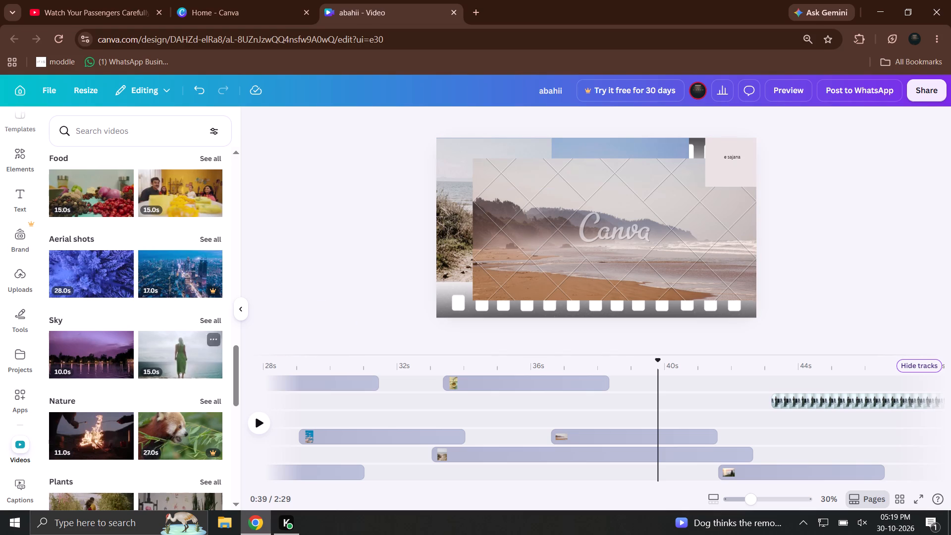
drag(434, 273, 473, 160)
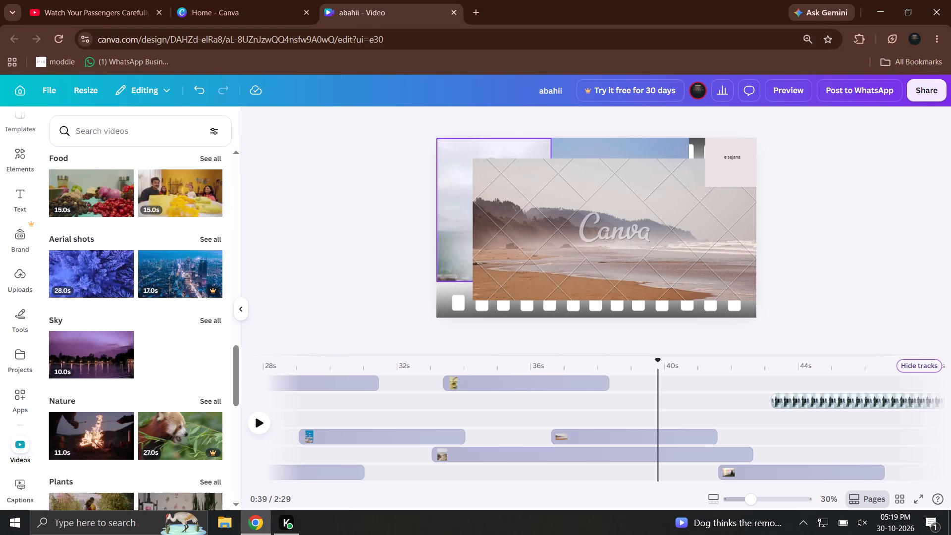
drag(473, 160, 512, 158)
drag(512, 158, 482, 247)
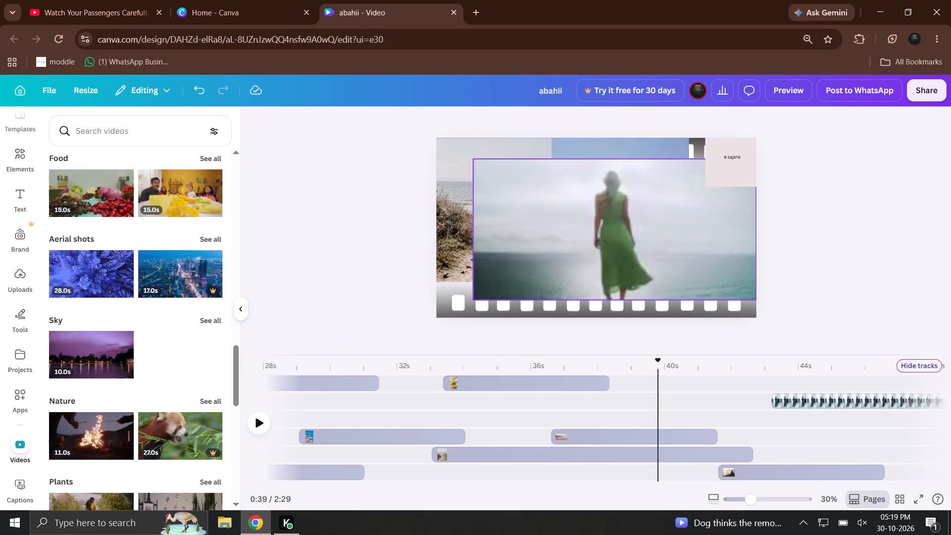
drag(482, 247, 472, 288)
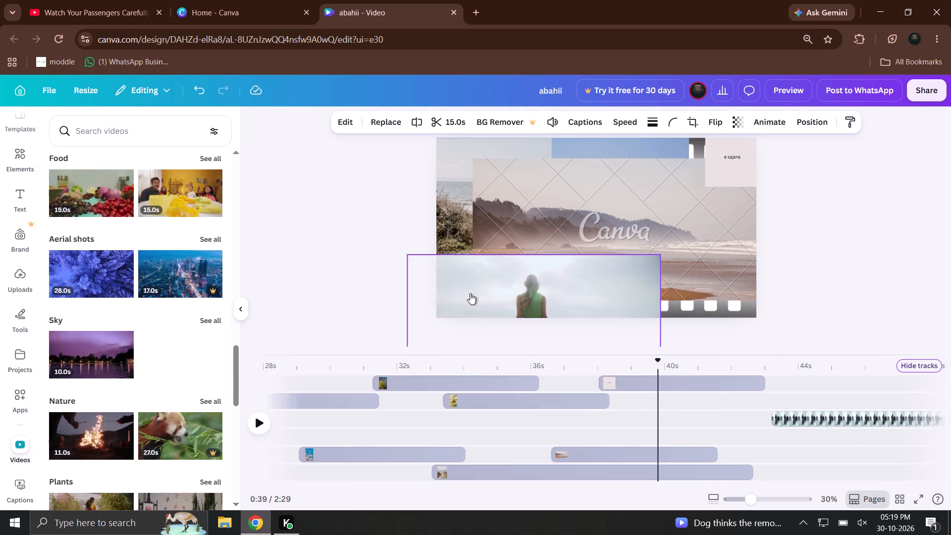
Move the green-dress clip to the canvas's lower-left corner and shrink it to about 449 × 256.
drag(472, 296, 499, 222)
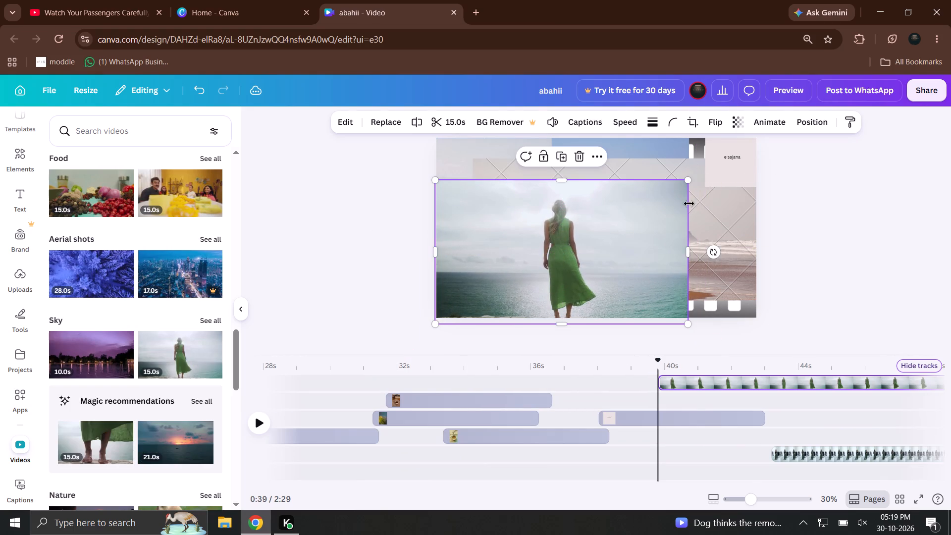
drag(684, 176, 493, 259)
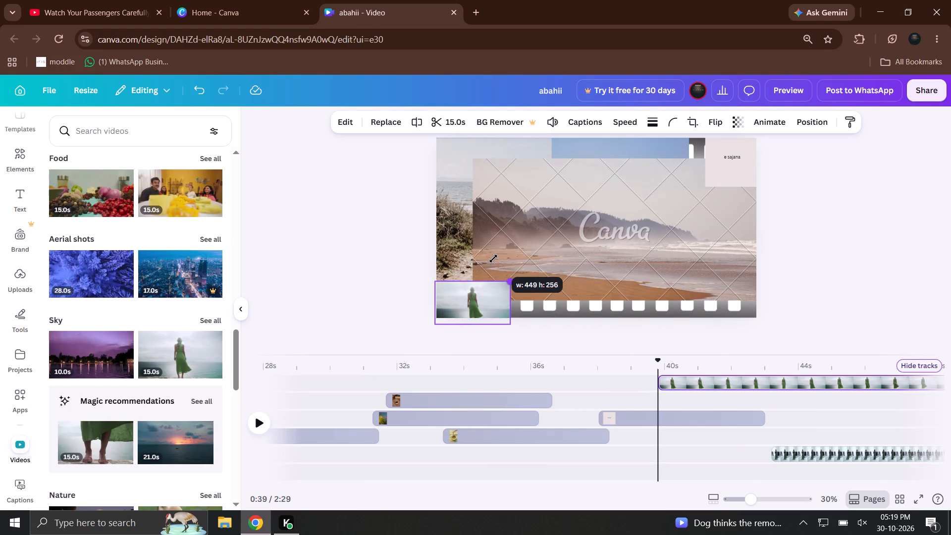
drag(493, 259, 493, 260)
Play the video from about 0:27.
click(258, 437)
click(261, 436)
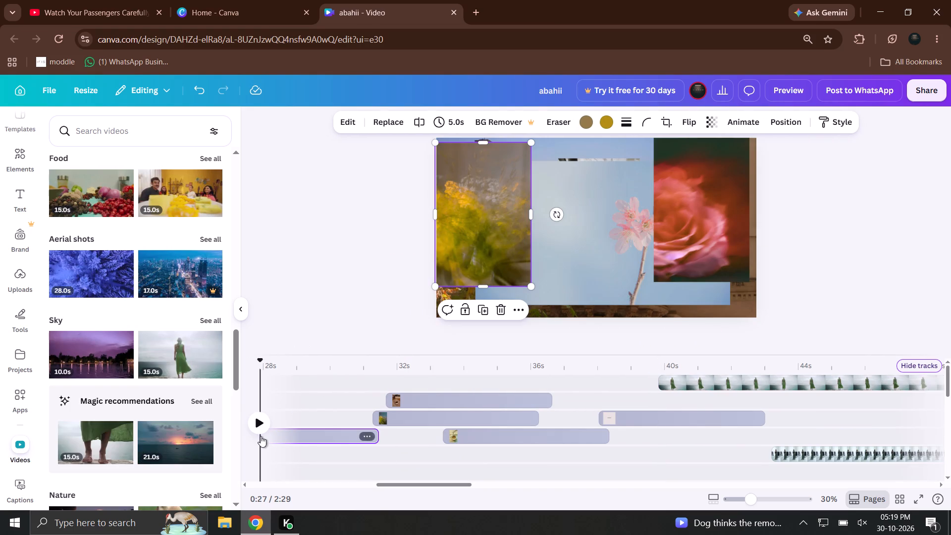
click(261, 429)
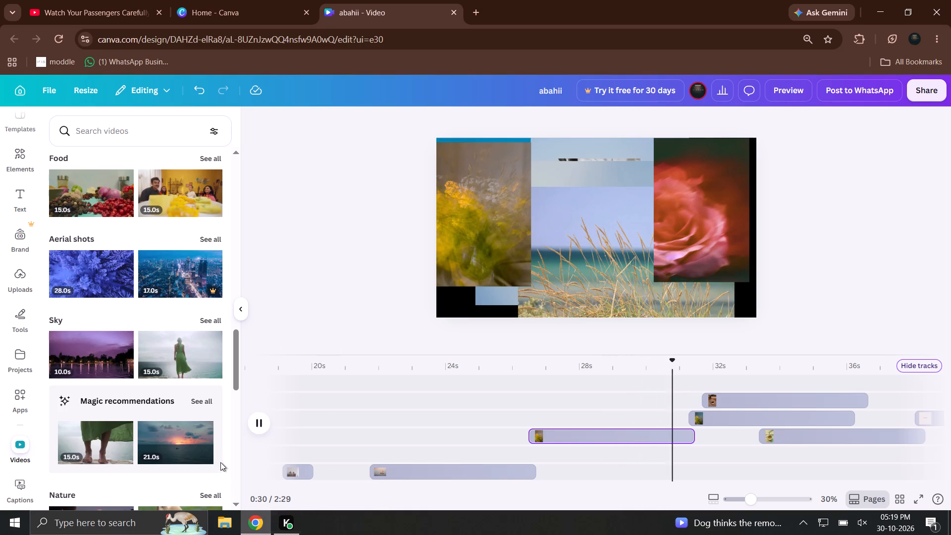
Add the 6-second Rain clip of city lights under dark clouds to the timeline at about 0:22.
scroll(230, 455, down, 9)
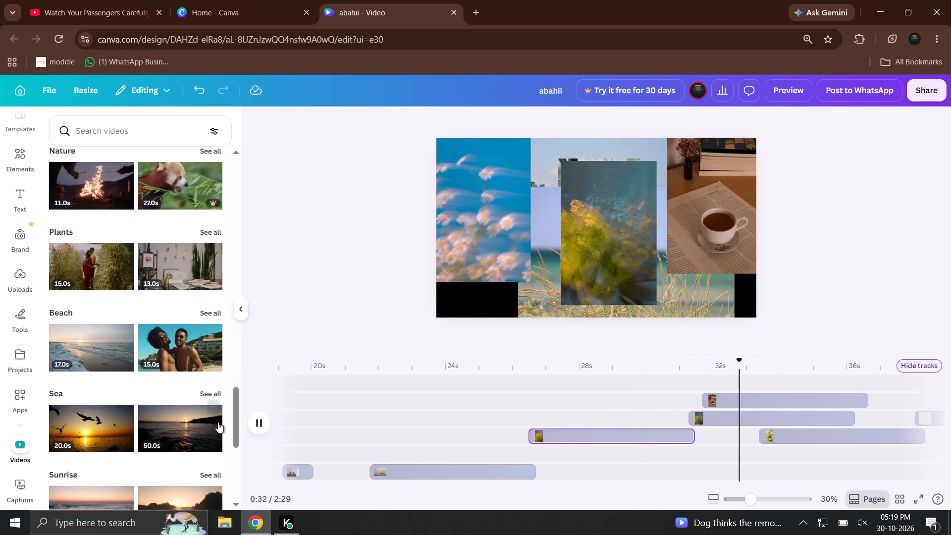
drag(196, 388, 448, 395)
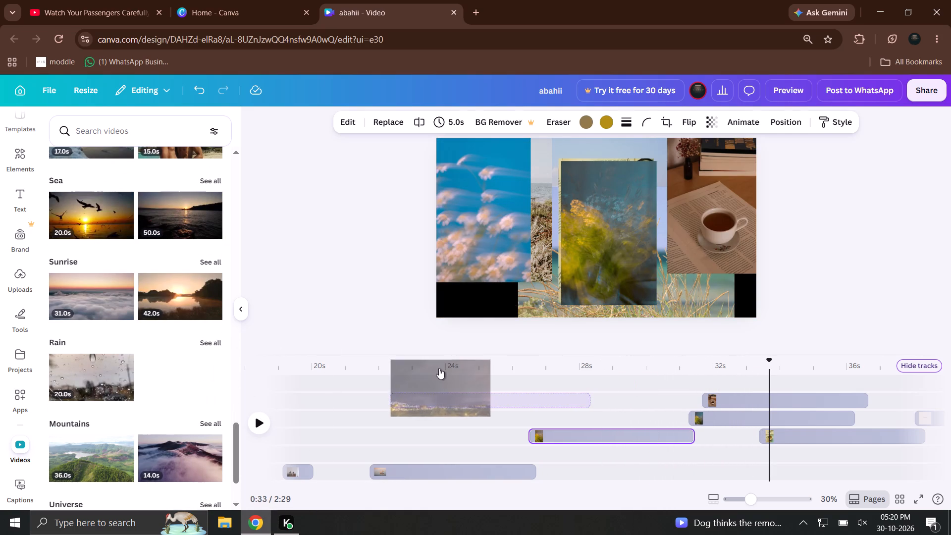
drag(435, 368, 384, 372)
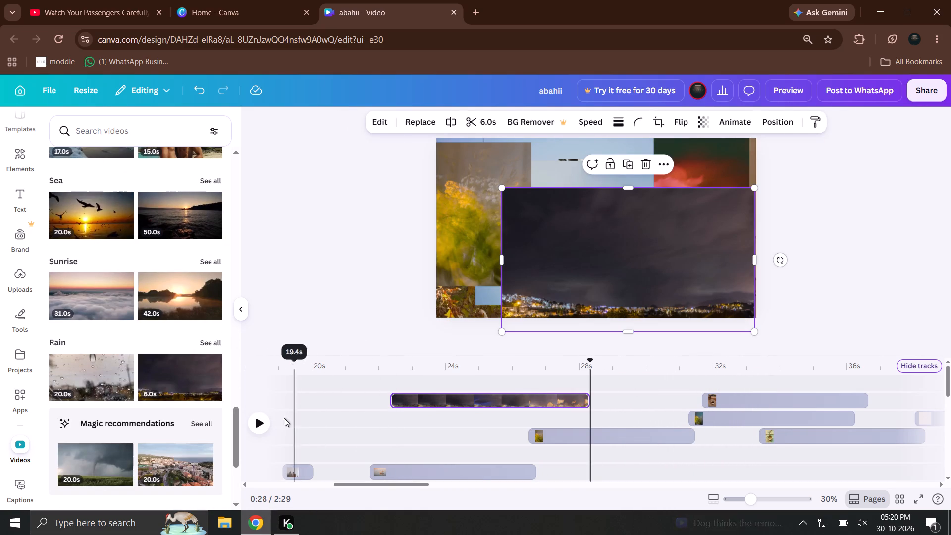
Play the video from about 0:28, pausing at about 0:31 and resuming playback.
click(263, 424)
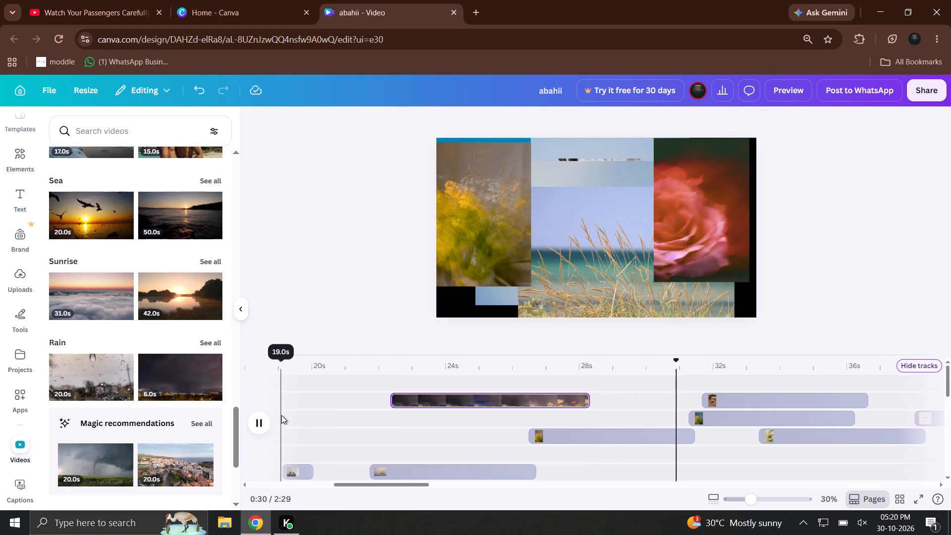
click(263, 430)
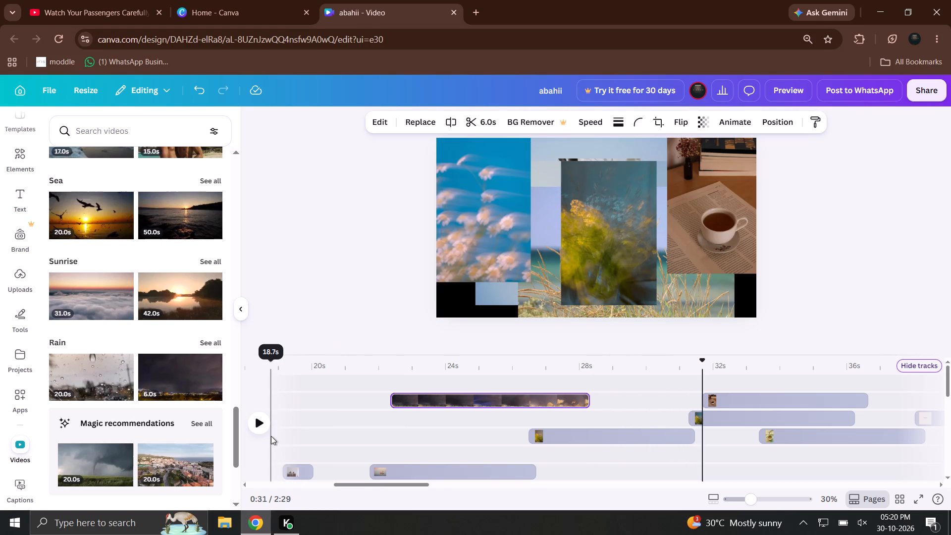
click(252, 433)
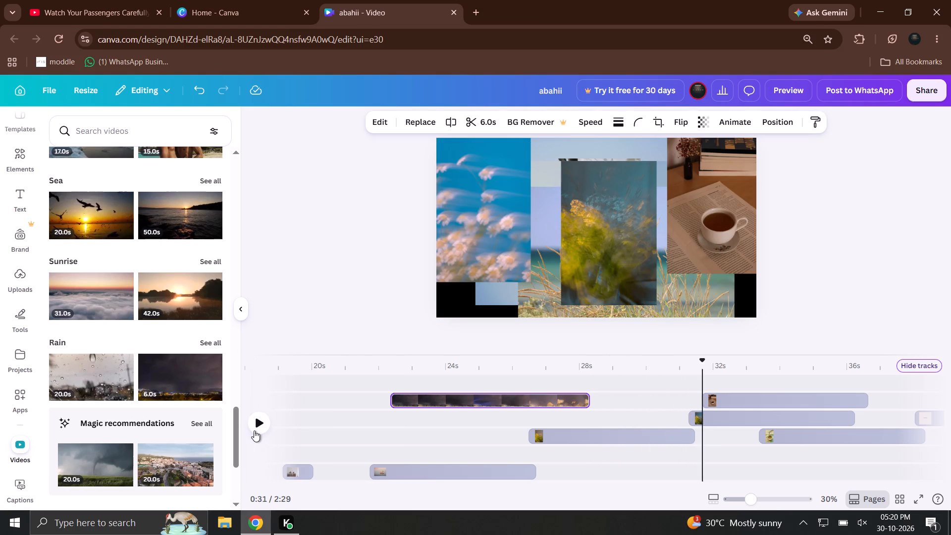
click(255, 430)
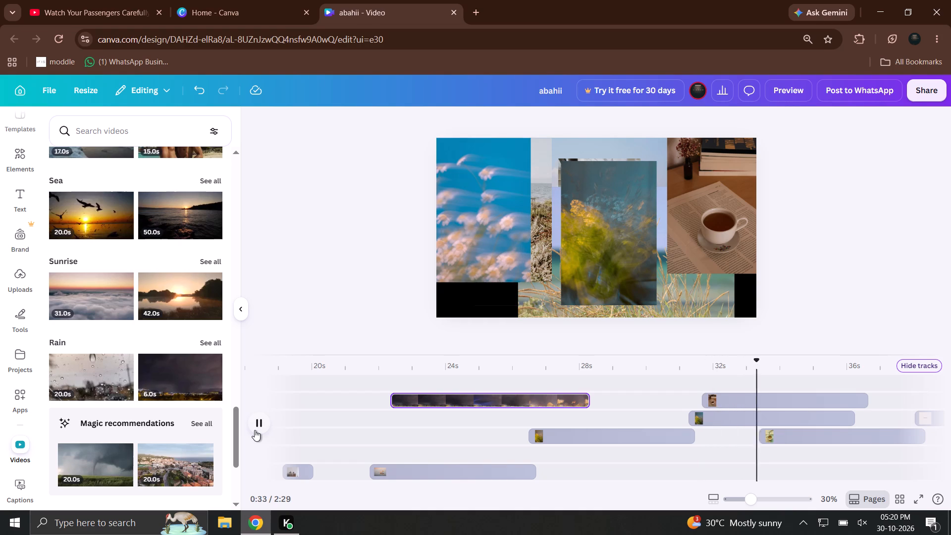
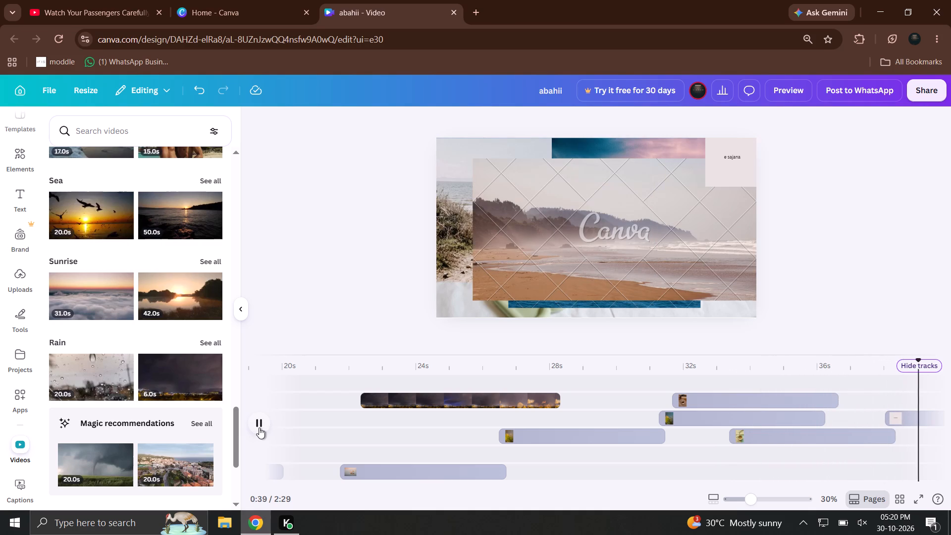
Pause and resume playback at about 0:39, reviewing the collage video through to about 0:54.
click(259, 428)
click(259, 428)
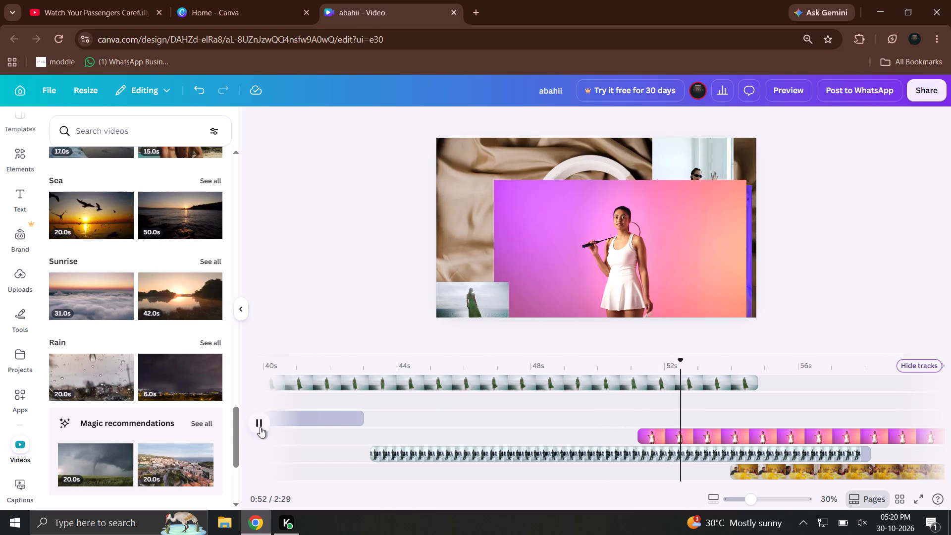
click(254, 429)
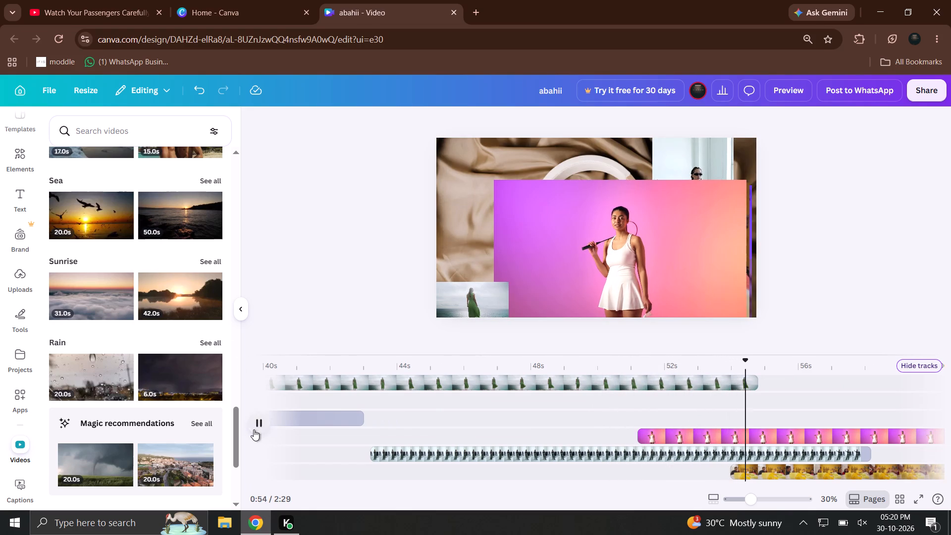
Leave the video editor and show the Windows desktop.
click(950, 534)
click(672, 317)
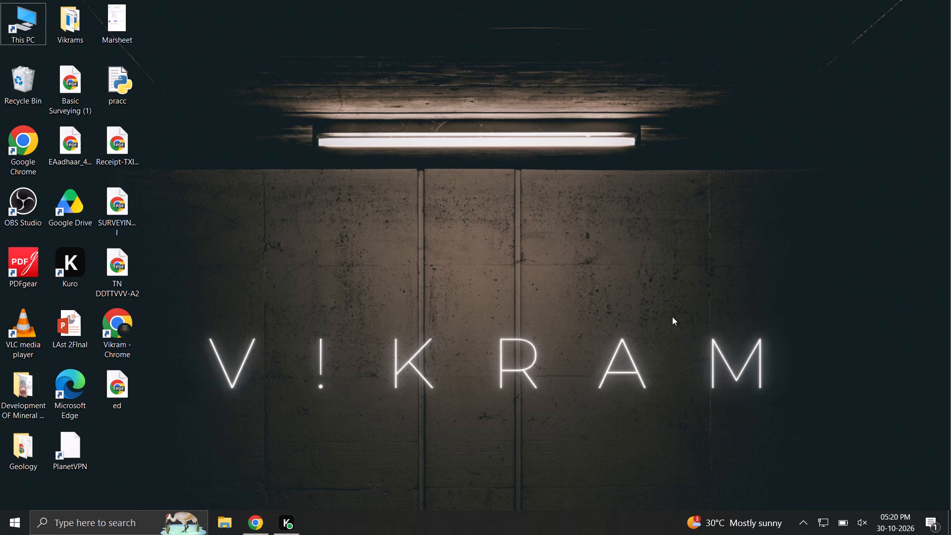